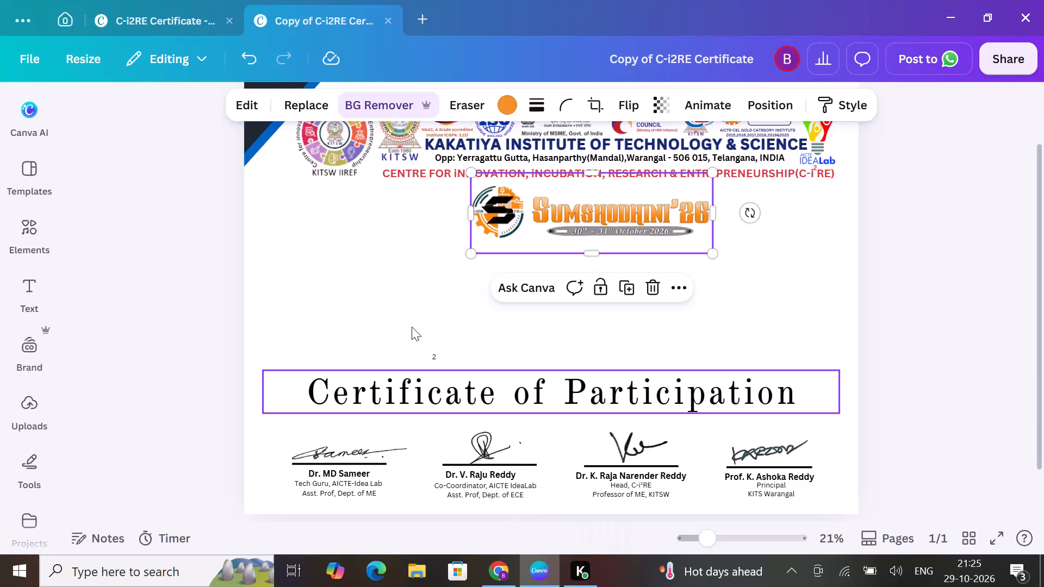
# Delete the stray small "2" text above the Certificate of Participation title.
pyautogui.click(513, 324)
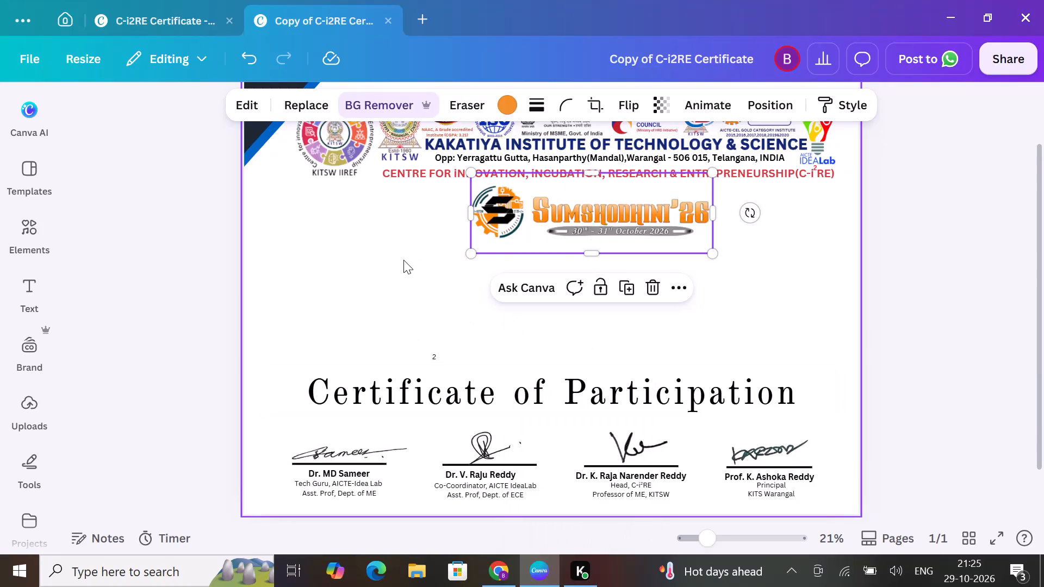
pyautogui.click(438, 353)
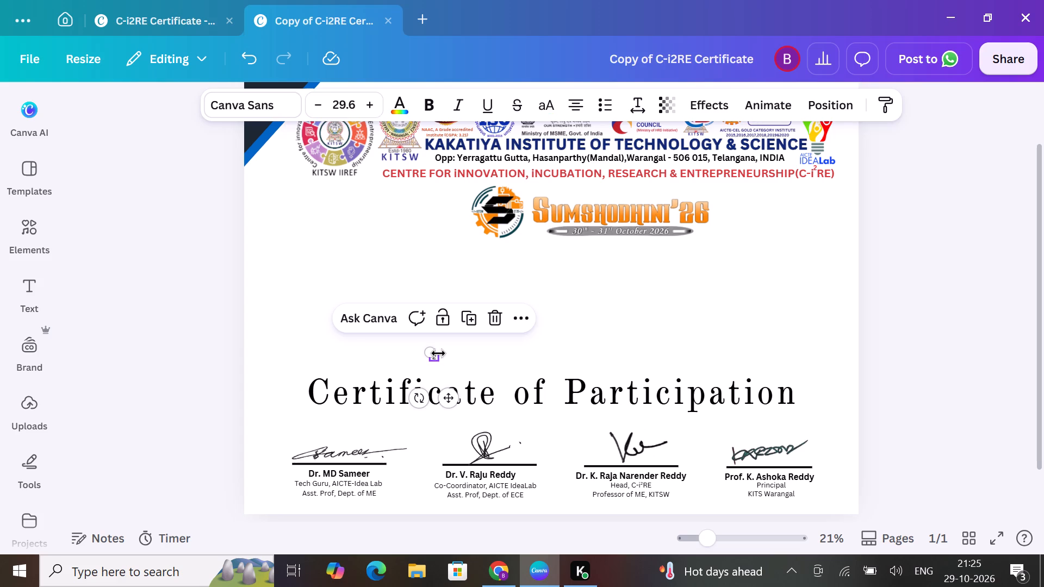
pyautogui.press('BackSpace')
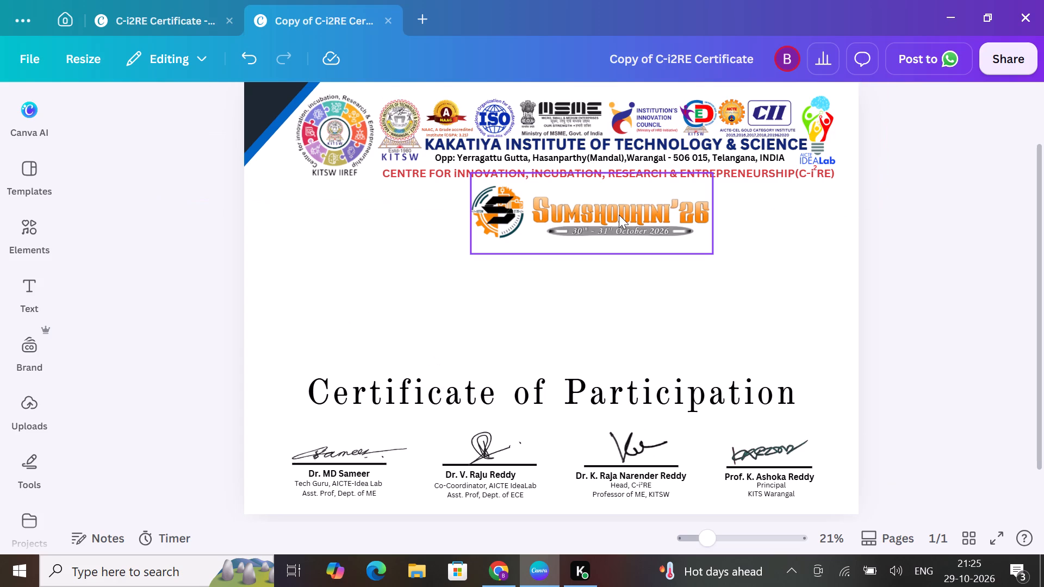
# Move the Sumshodhini'26 logo to the page's horizontal centre, just below the red centre-name heading.
pyautogui.click(619, 215)
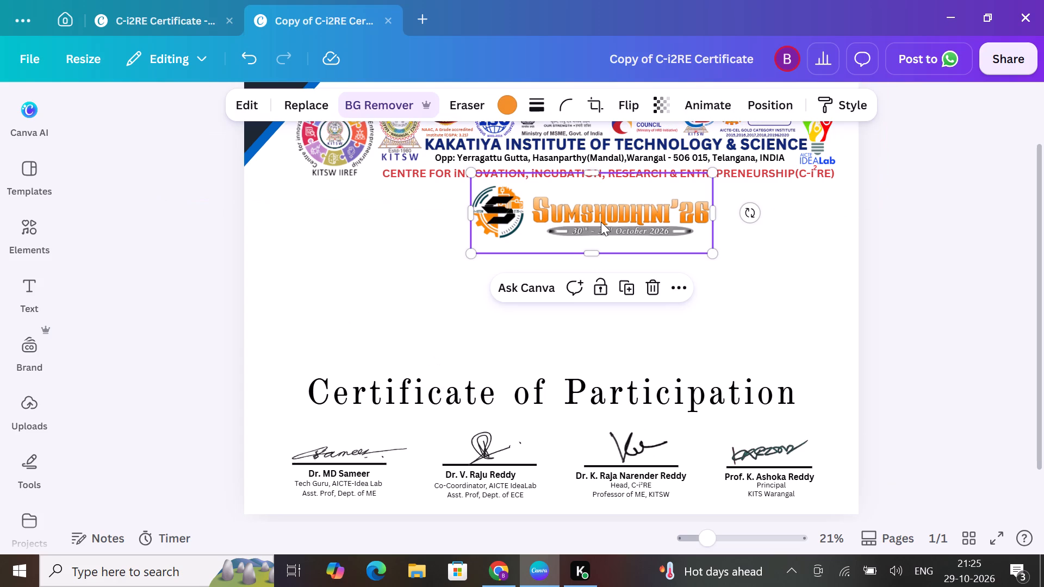
pyautogui.moveTo(601, 222); pyautogui.dragTo(561, 222)
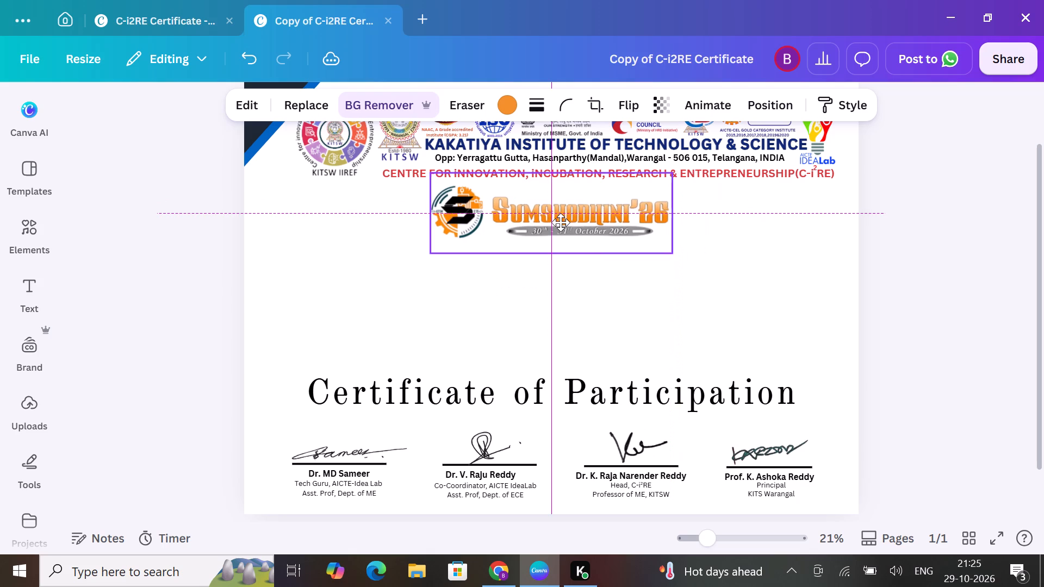
pyautogui.moveTo(561, 222); pyautogui.dragTo(560, 216)
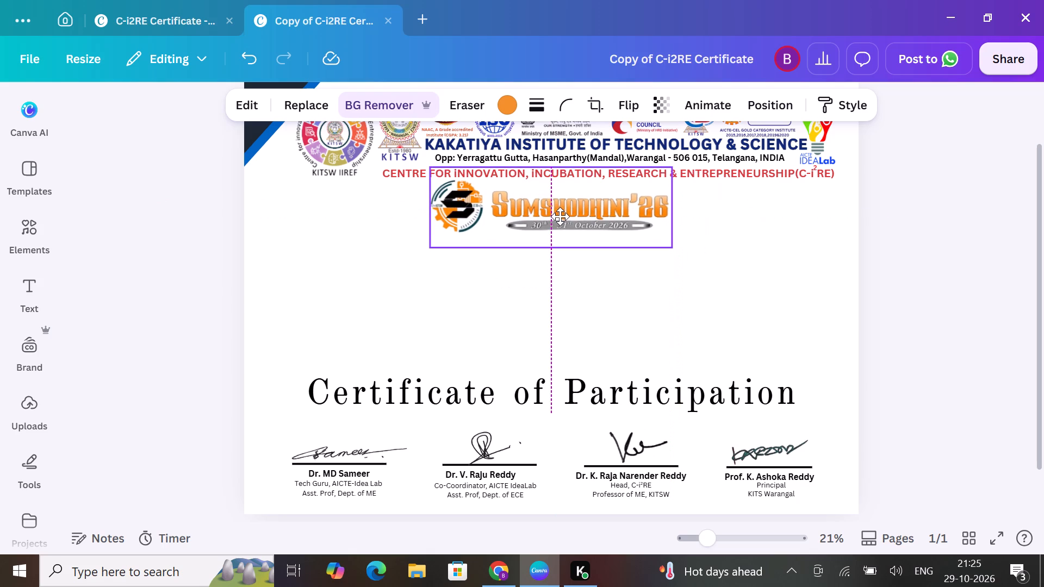
pyautogui.moveTo(560, 216); pyautogui.dragTo(560, 217)
pyautogui.click(765, 281)
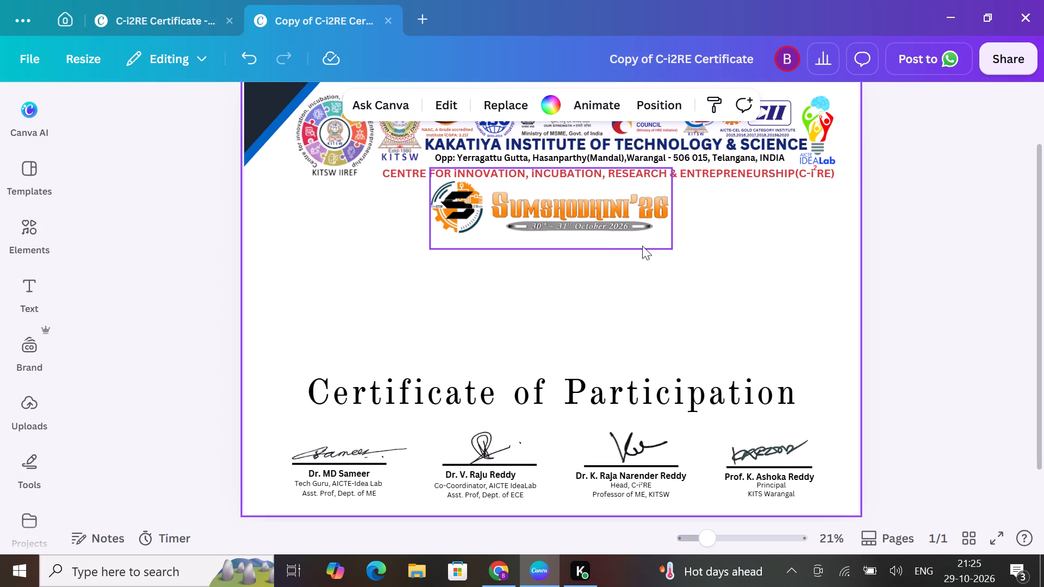
pyautogui.click(813, 326)
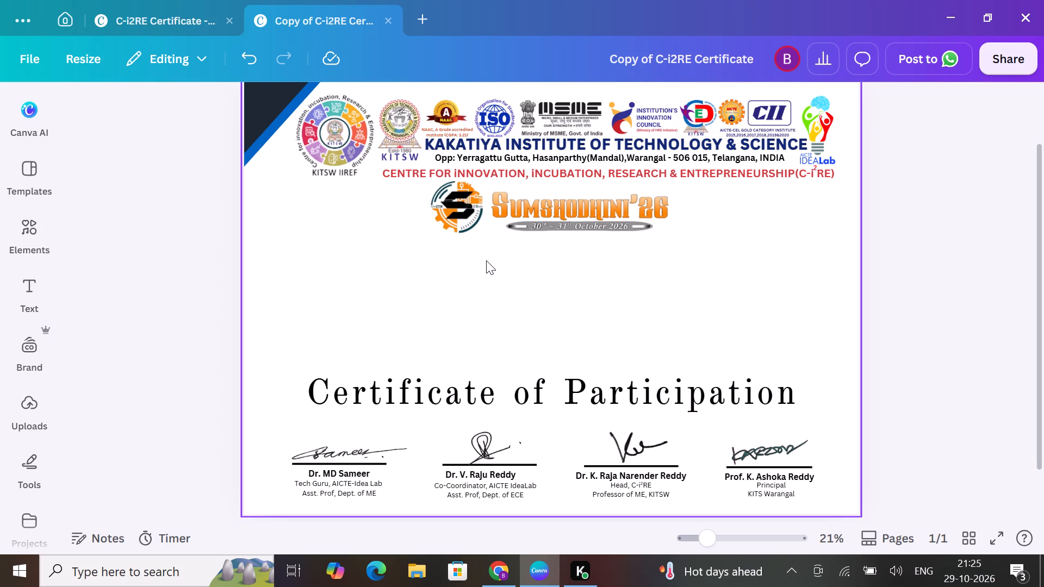
# Shrink the Sumshodhini'26 logo to about four-fifths of its size and recentre it directly beneath the red heading.
pyautogui.click(512, 232)
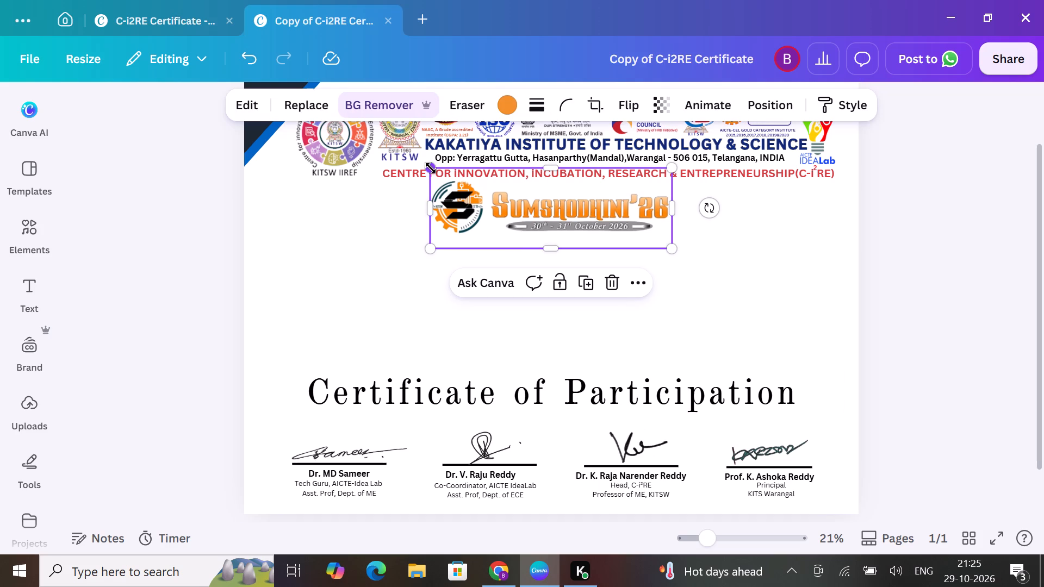
pyautogui.moveTo(431, 168); pyautogui.dragTo(473, 186)
pyautogui.moveTo(473, 186); pyautogui.dragTo(503, 204)
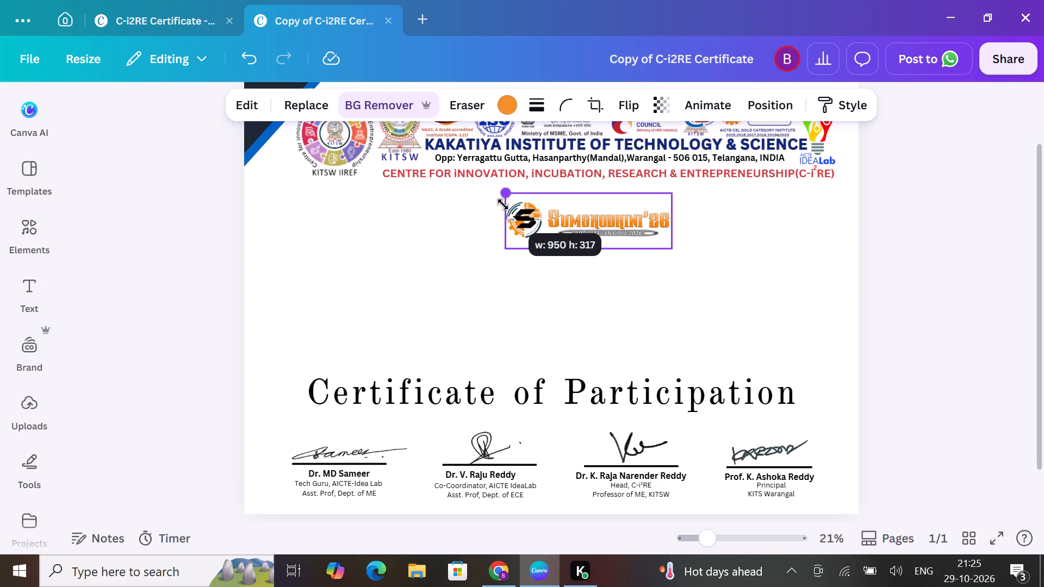
pyautogui.moveTo(503, 204); pyautogui.dragTo(478, 201)
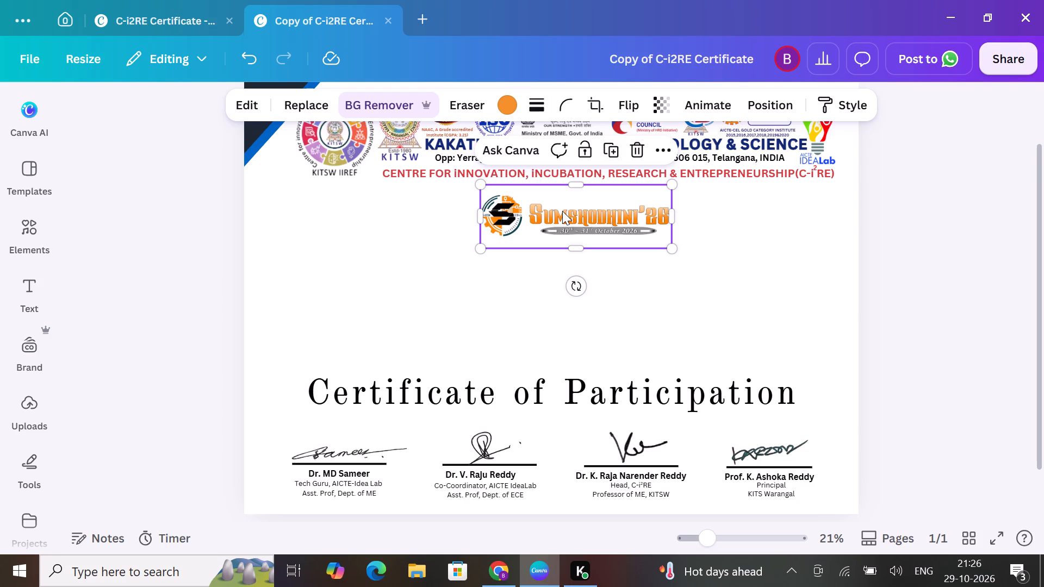
pyautogui.moveTo(562, 211); pyautogui.dragTo(537, 194)
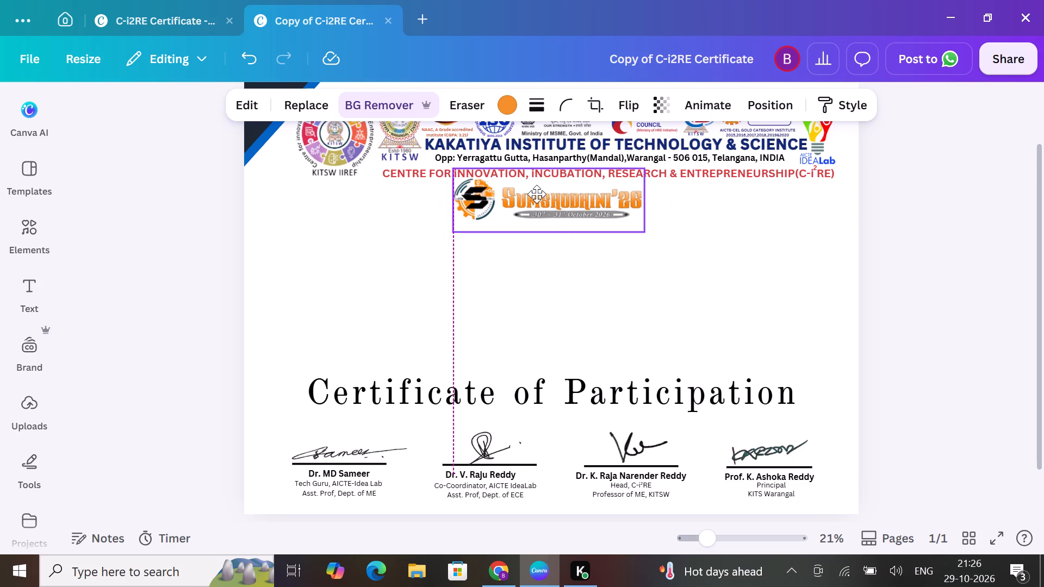
pyautogui.moveTo(537, 194); pyautogui.dragTo(537, 194)
pyautogui.click(953, 276)
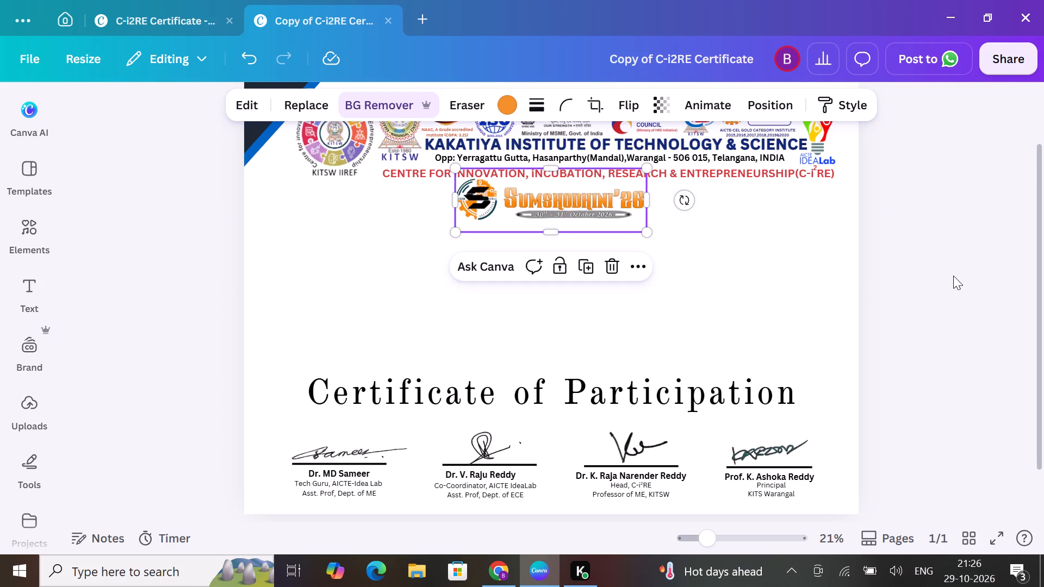
# Nudge the Sumshodhini'26 logo slightly down to leave a small gap below the red heading.
pyautogui.click(621, 209)
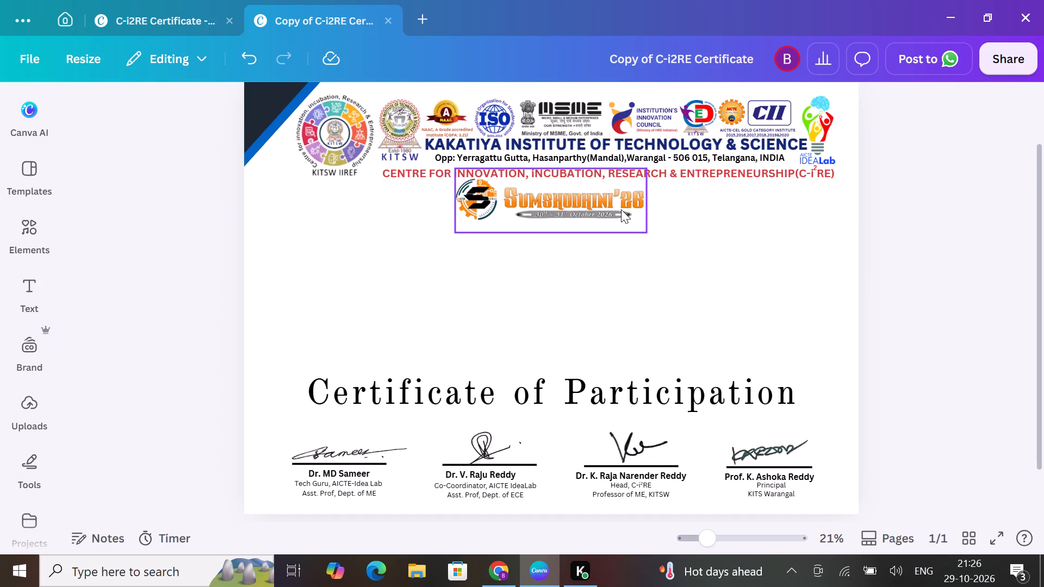
pyautogui.press('Down')
pyautogui.press('Down')
pyautogui.press('Down')
pyautogui.press('Down')
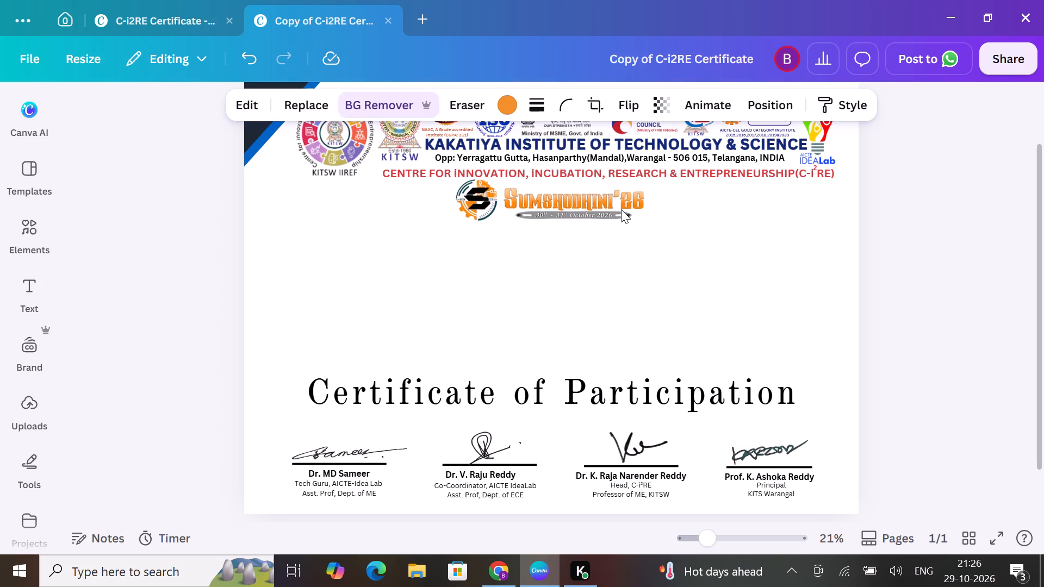
pyautogui.press('Down')
pyautogui.press('Down')
pyautogui.press('Down')
pyautogui.press('Down')
pyautogui.press('Down')
pyautogui.press('Down')
pyautogui.press('Down')
pyautogui.press('Down')
pyautogui.press('Down')
pyautogui.press('Down')
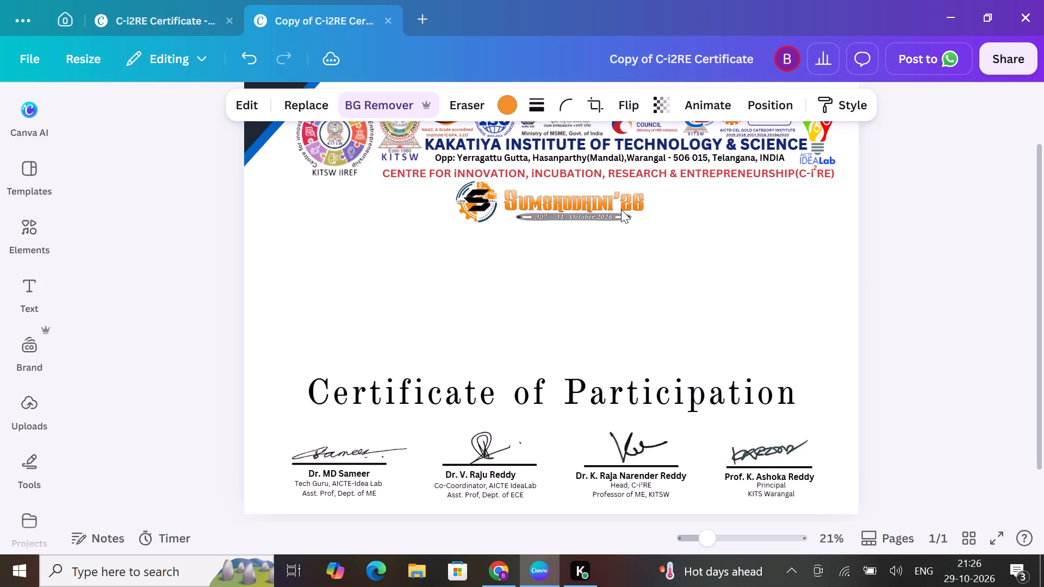
# Move the Certificate of Participation title from above the signatures up to just below the Sumshodhini'26 logo.
pyautogui.click(518, 398)
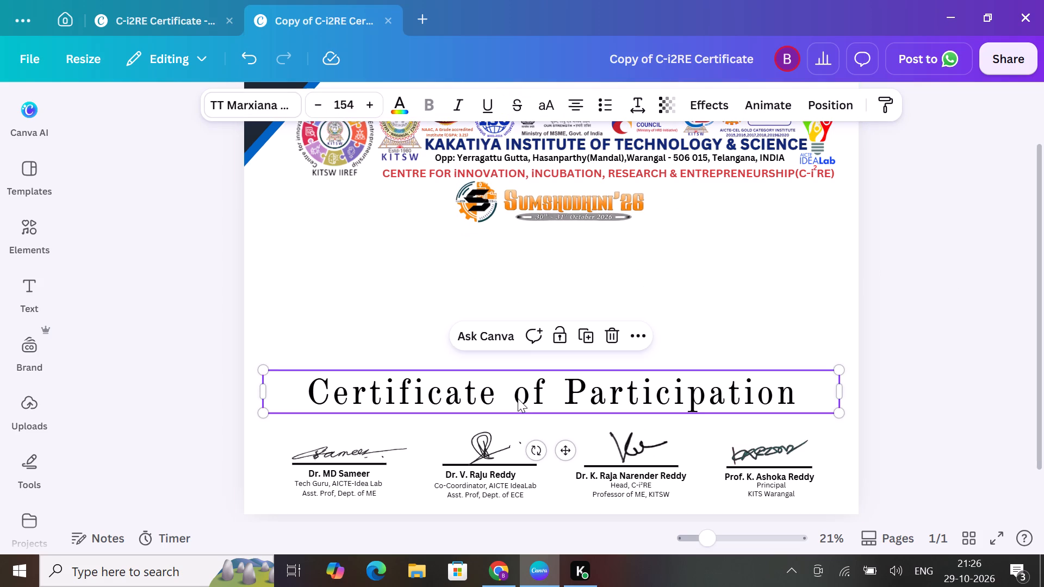
pyautogui.moveTo(518, 398); pyautogui.dragTo(518, 338)
pyautogui.moveTo(518, 338); pyautogui.dragTo(519, 278)
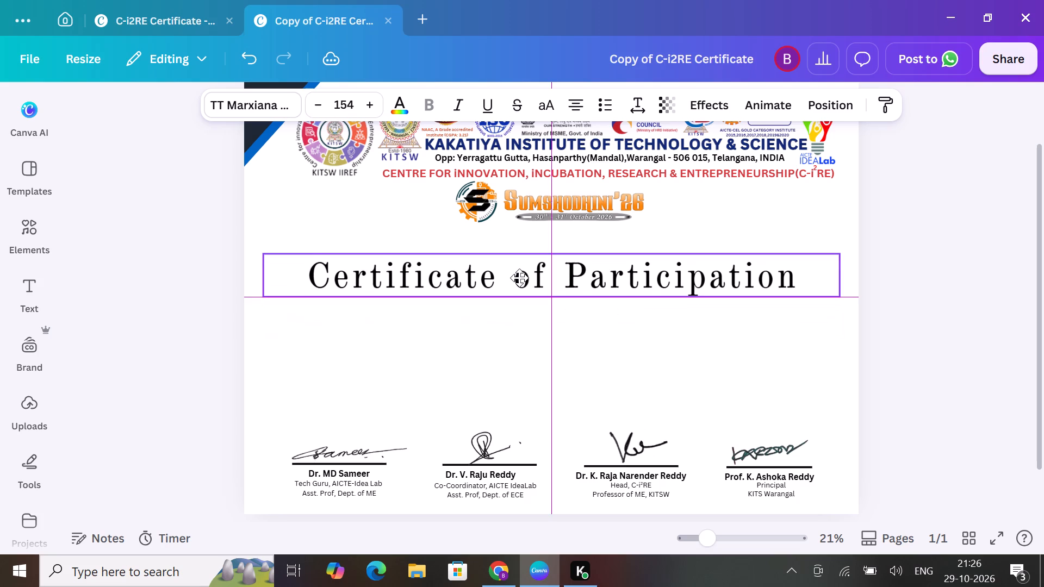
pyautogui.moveTo(519, 278); pyautogui.dragTo(529, 207)
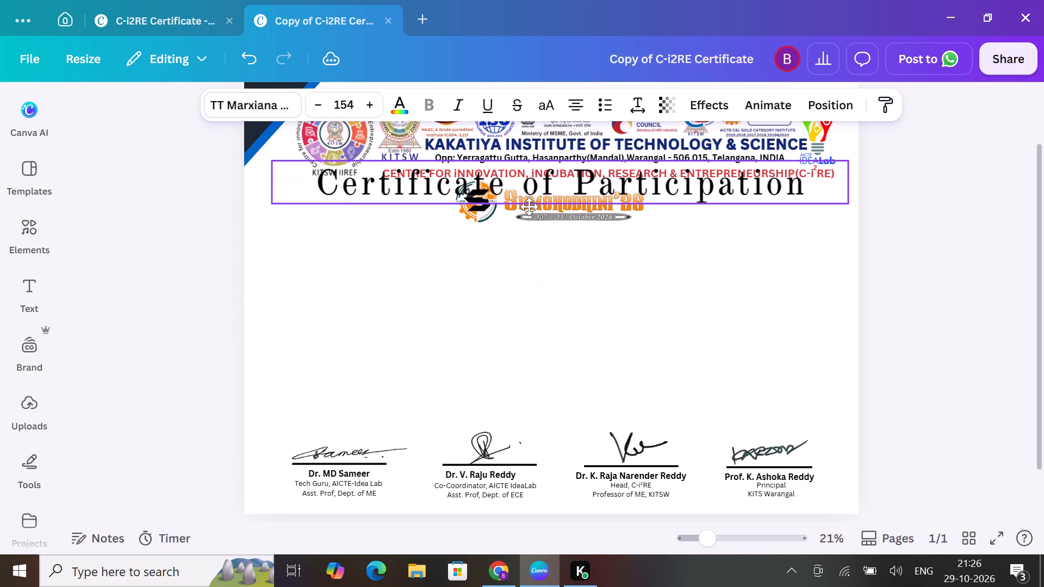
pyautogui.moveTo(529, 207); pyautogui.dragTo(515, 231)
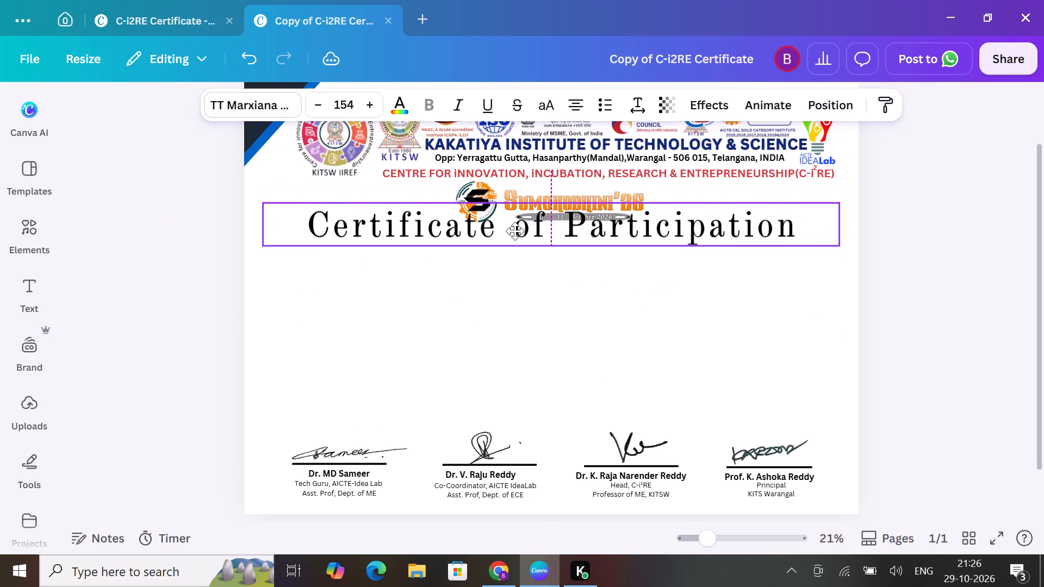
pyautogui.moveTo(515, 231); pyautogui.dragTo(526, 248)
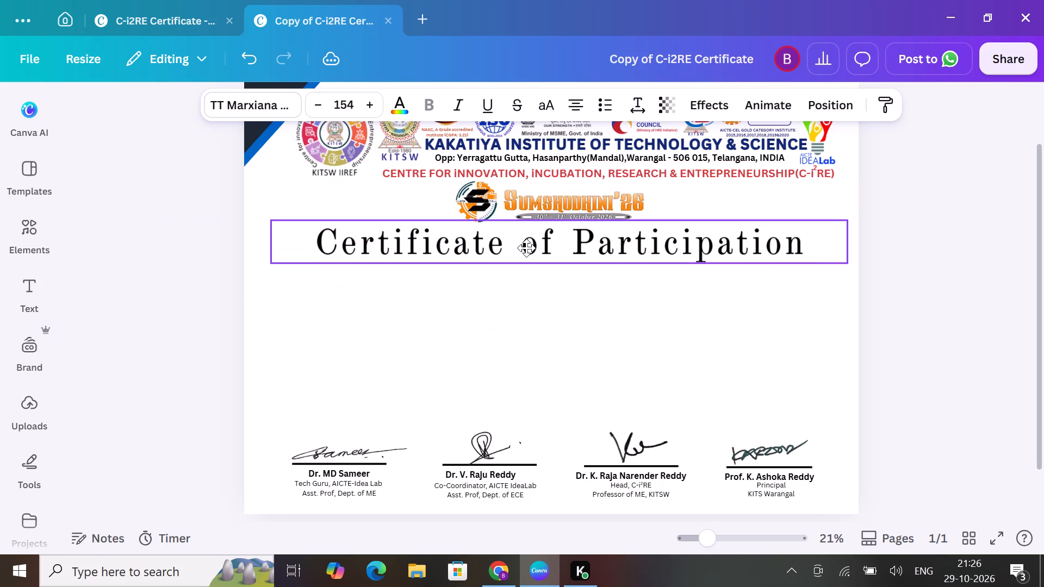
pyautogui.moveTo(526, 248); pyautogui.dragTo(526, 245)
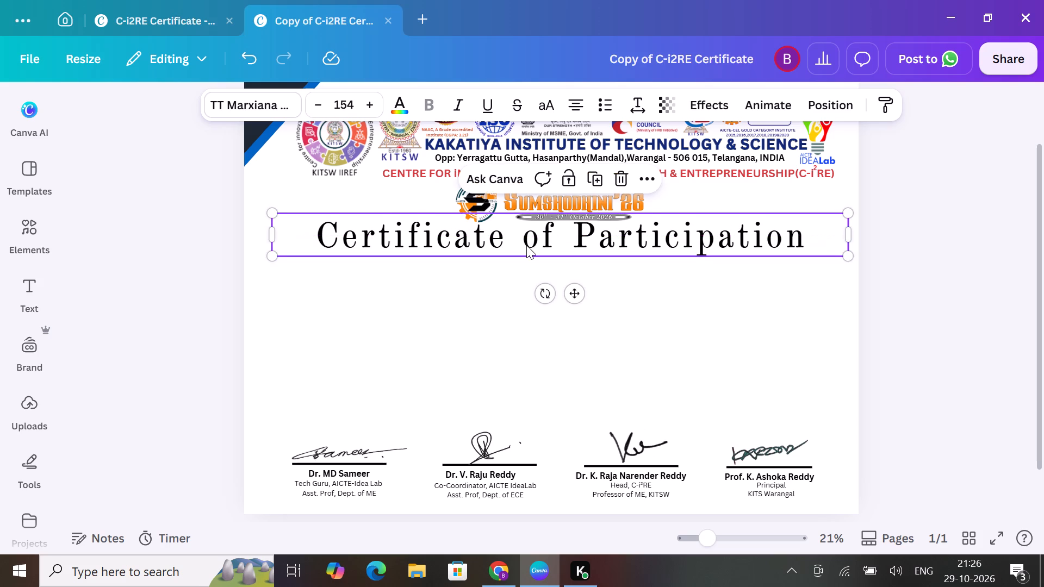
pyautogui.click(616, 309)
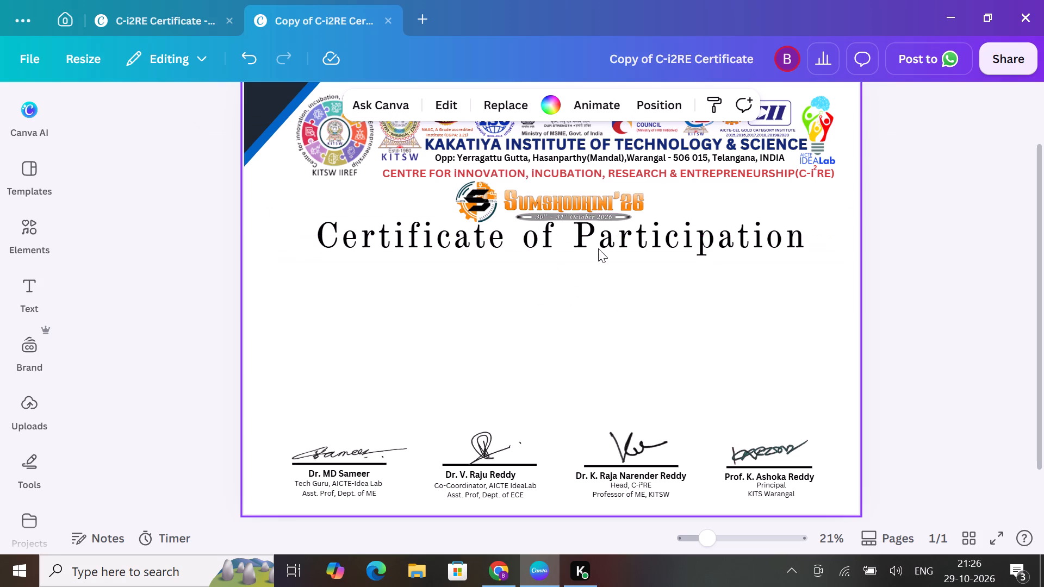
# Nudge the Certificate of Participation title down until it clears the Sumshodhini'26 logo.
pyautogui.click(598, 246)
pyautogui.press('Down')
pyautogui.press('Down')
pyautogui.press('Down')
pyautogui.press('Down')
pyautogui.press('Down')
pyautogui.press('Down')
pyautogui.press('Down')
pyautogui.press('Down')
pyautogui.press('Down')
pyautogui.press('Down')
pyautogui.press('Down')
pyautogui.press('Down')
pyautogui.press('Down')
pyautogui.press('Down')
pyautogui.press('Down')
pyautogui.press('Down')
pyautogui.press('Down')
pyautogui.press('Down')
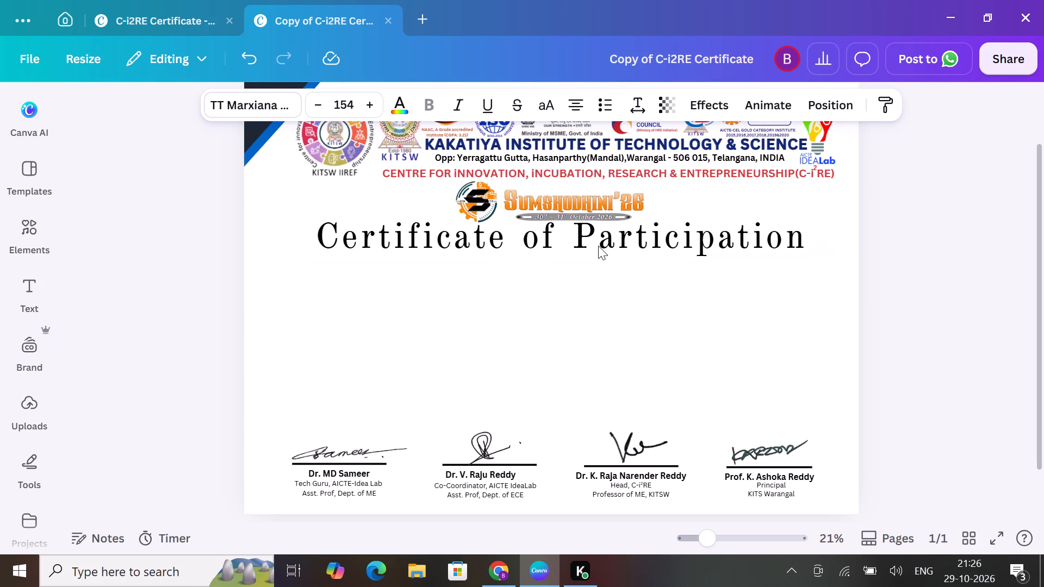
pyautogui.press('Down')
pyautogui.press('Down')
pyautogui.press('Down')
pyautogui.press('Down')
pyautogui.press('Down')
pyautogui.press('Down')
pyautogui.press('Down')
pyautogui.press('Down')
pyautogui.press('Down')
pyautogui.press('Down')
pyautogui.press('Down')
pyautogui.press('Down')
pyautogui.press('Down')
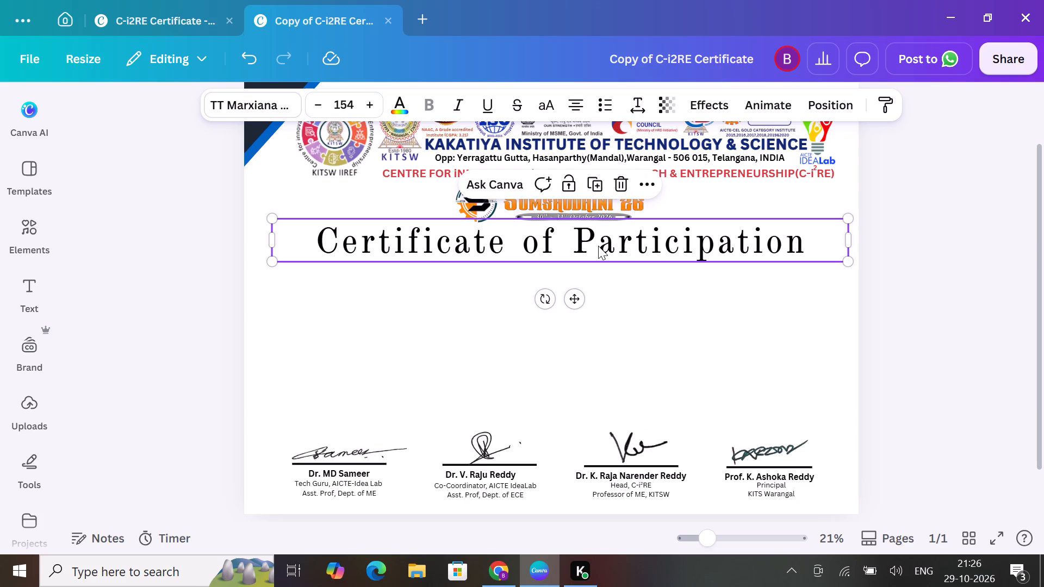
pyautogui.click(703, 310)
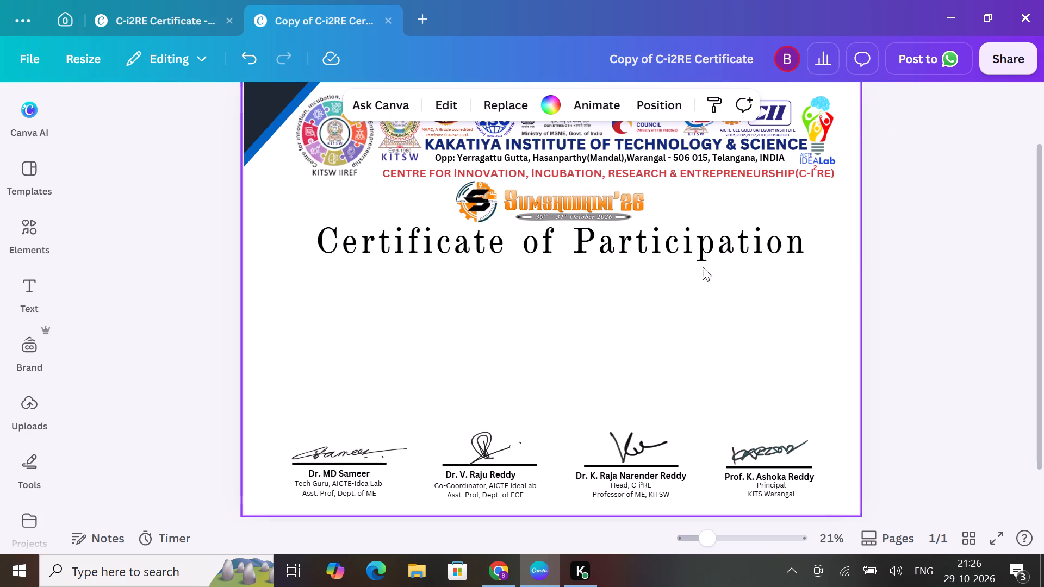
# Fine-tune the Certificate of Participation title's position by nudging it slightly further down and to the right.
pyautogui.click(705, 241)
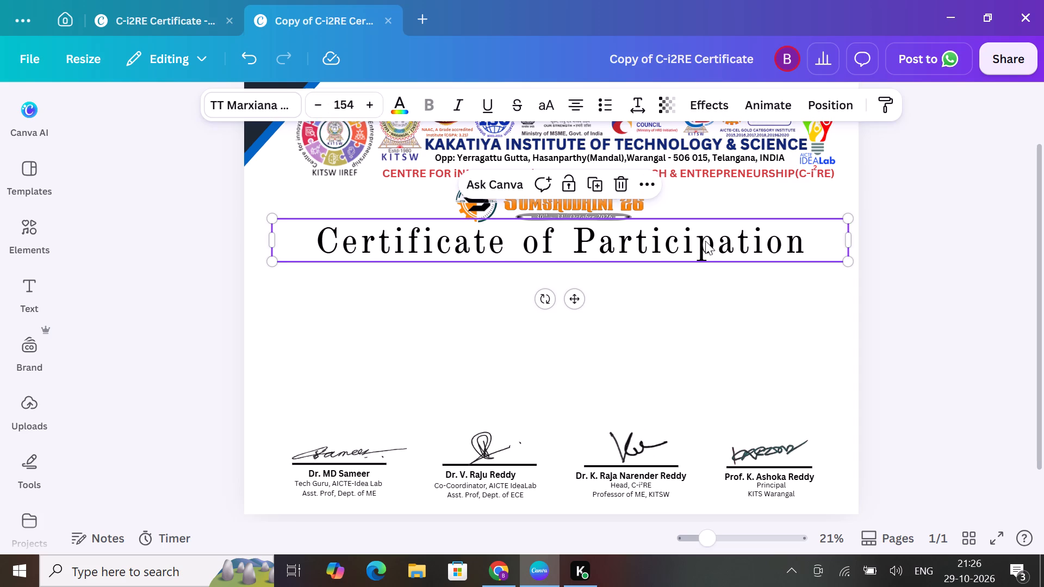
pyautogui.press('Down')
pyautogui.press('Down')
pyautogui.press('Down')
pyautogui.press('Down')
pyautogui.press('Down')
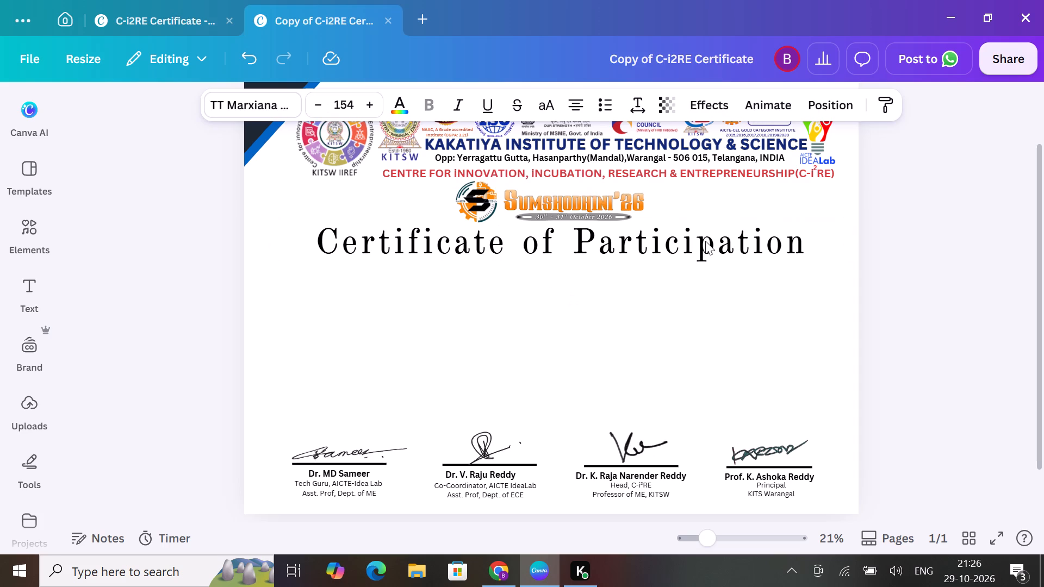
pyautogui.press('Down')
pyautogui.press('Down')
pyautogui.press('Right')
pyautogui.press('Right')
pyautogui.press('Right')
pyautogui.press('Right')
pyautogui.press('Right')
pyautogui.press('Right')
pyautogui.press('Right')
pyautogui.press('Right')
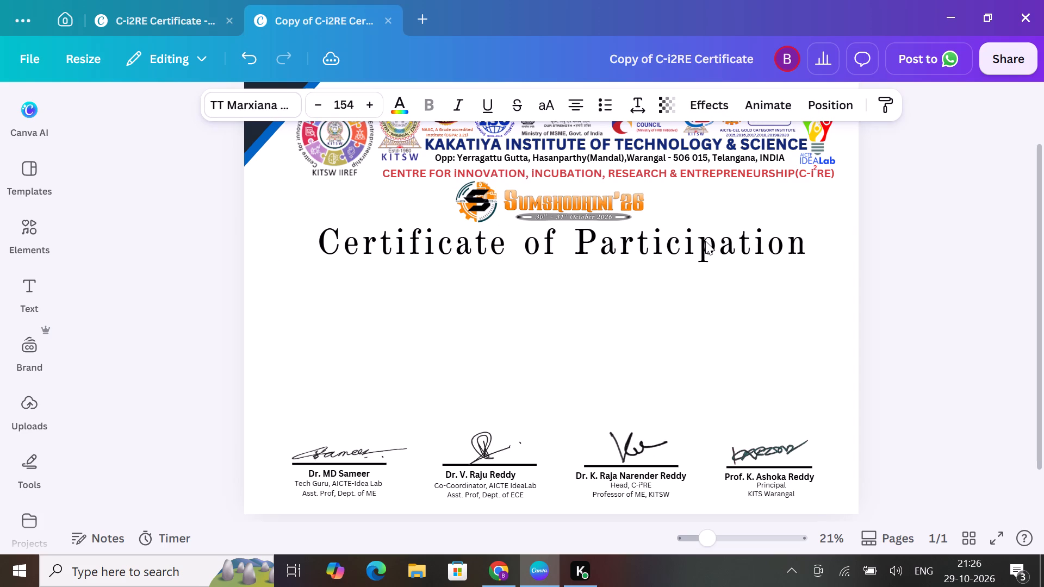
pyautogui.press('Right')
pyautogui.press('Right')
pyautogui.press('Right')
pyautogui.press('Right')
pyautogui.press('Right')
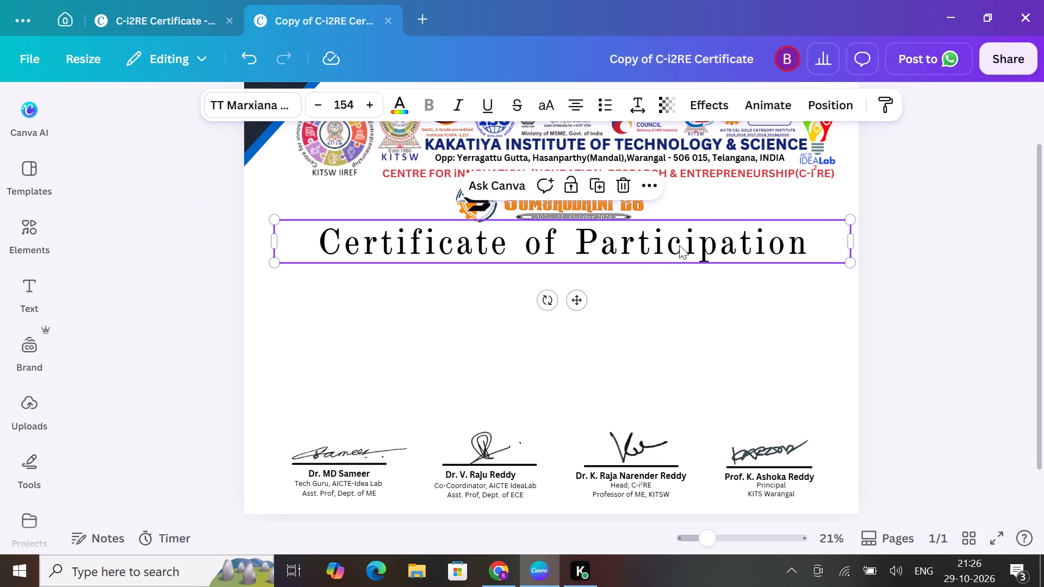
# Change the font of the whole Certificate of Participation title to Brittany from the recently used fonts.
pyautogui.click(679, 245)
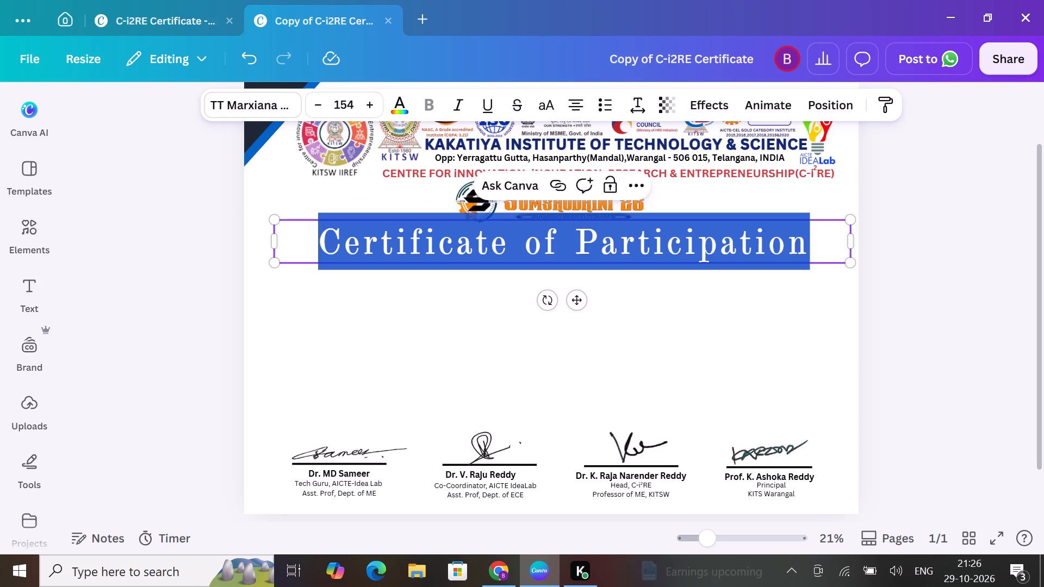
pyautogui.click(268, 104)
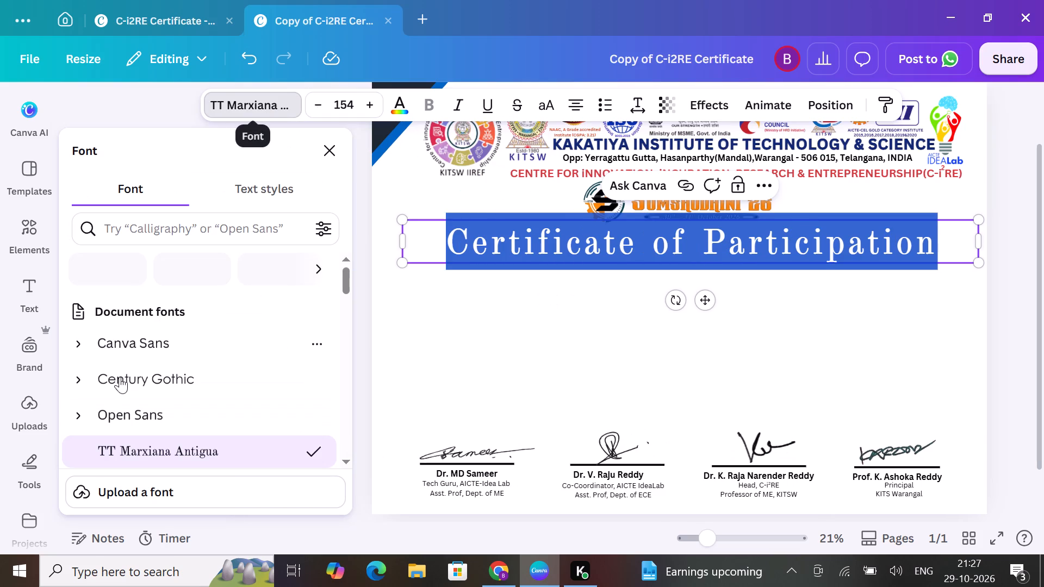
pyautogui.scroll(-5, 169, 416)
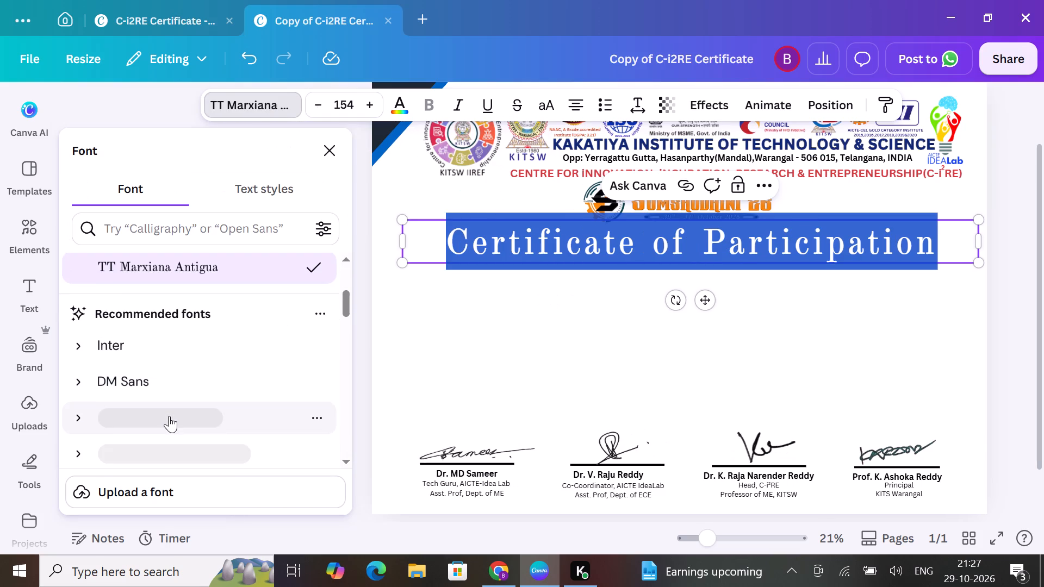
pyautogui.scroll(-4, 169, 416)
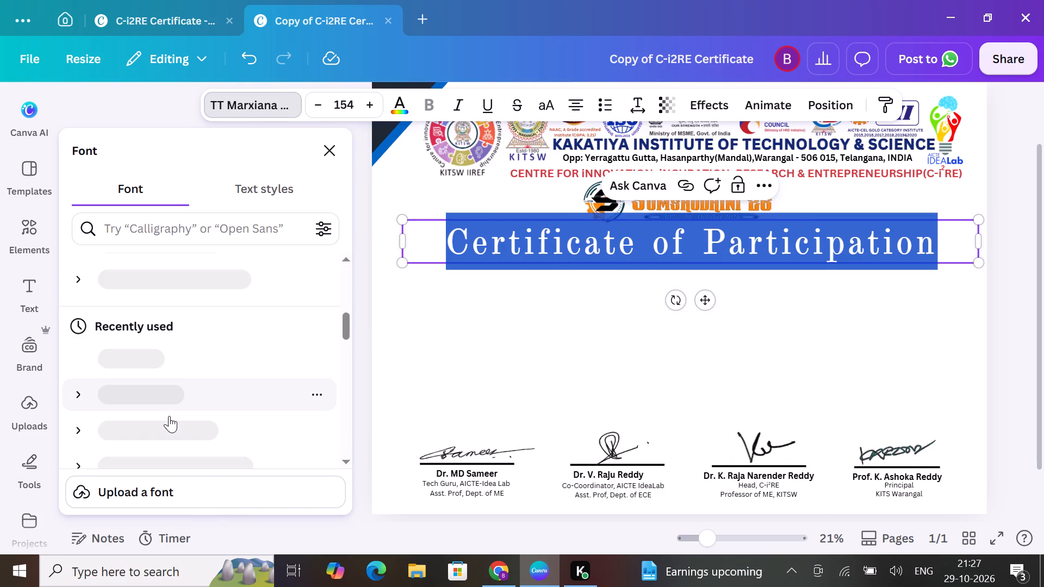
pyautogui.scroll(-1, 169, 416)
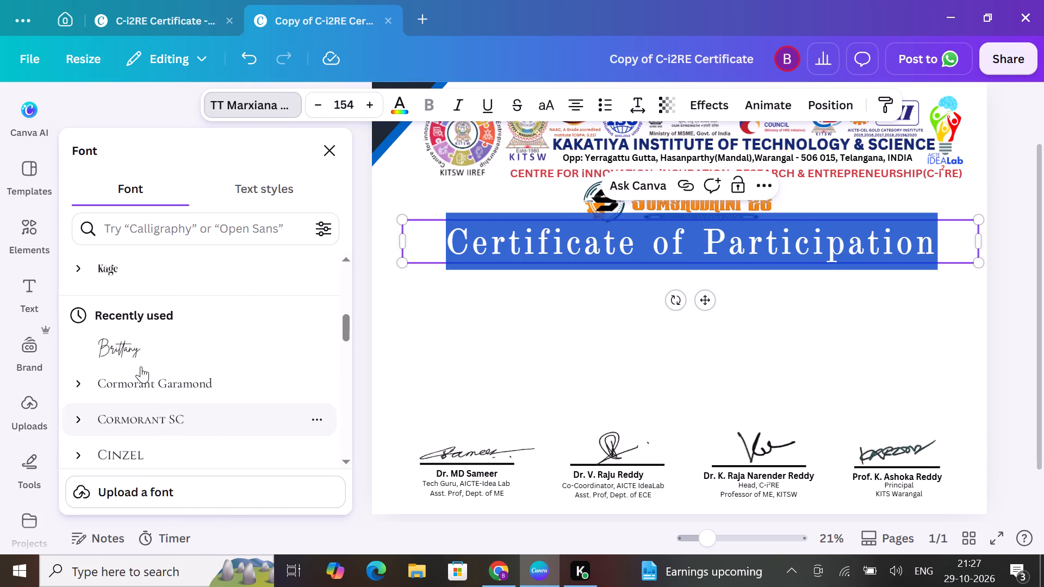
pyautogui.click(138, 351)
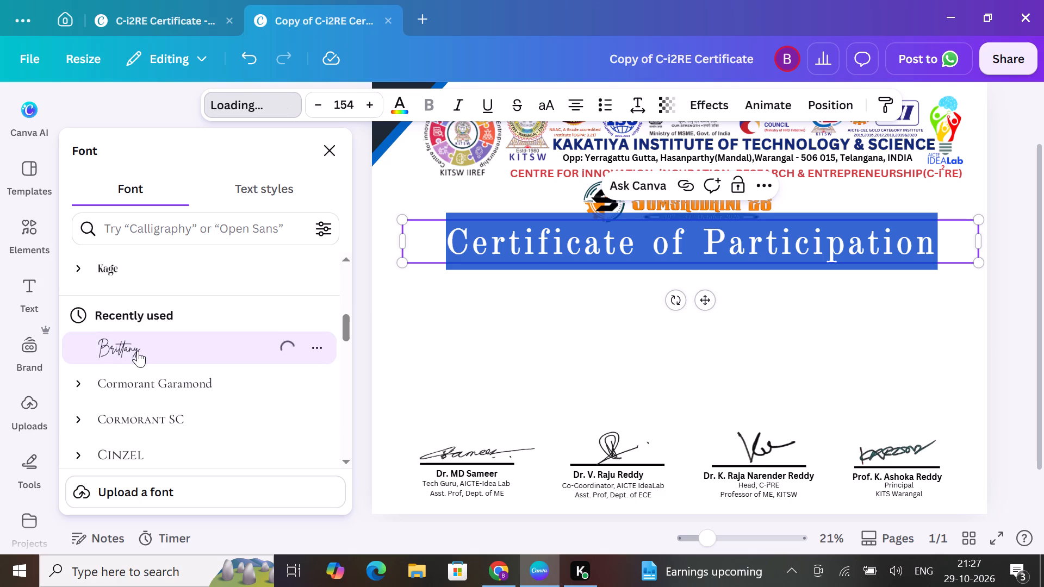
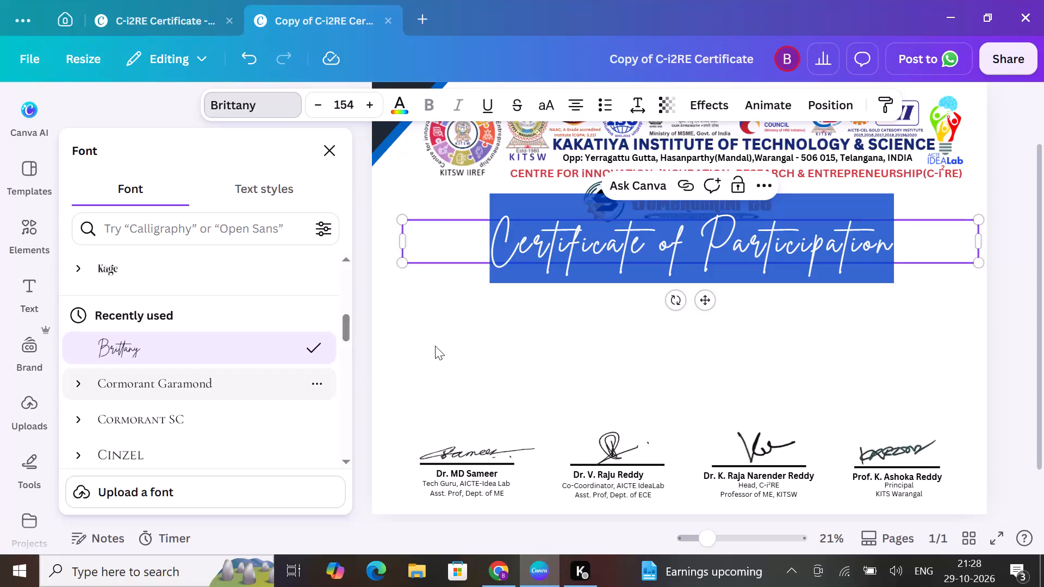
# Search the fonts for Great vibes and apply Great Vibes to the Certificate of Participation title.
pyautogui.click(455, 345)
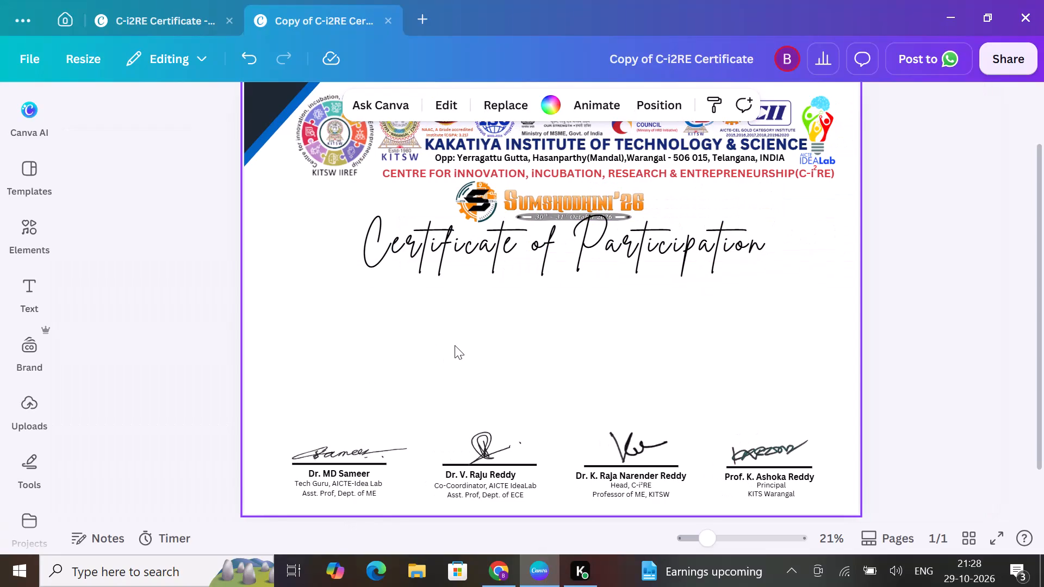
pyautogui.click(511, 263)
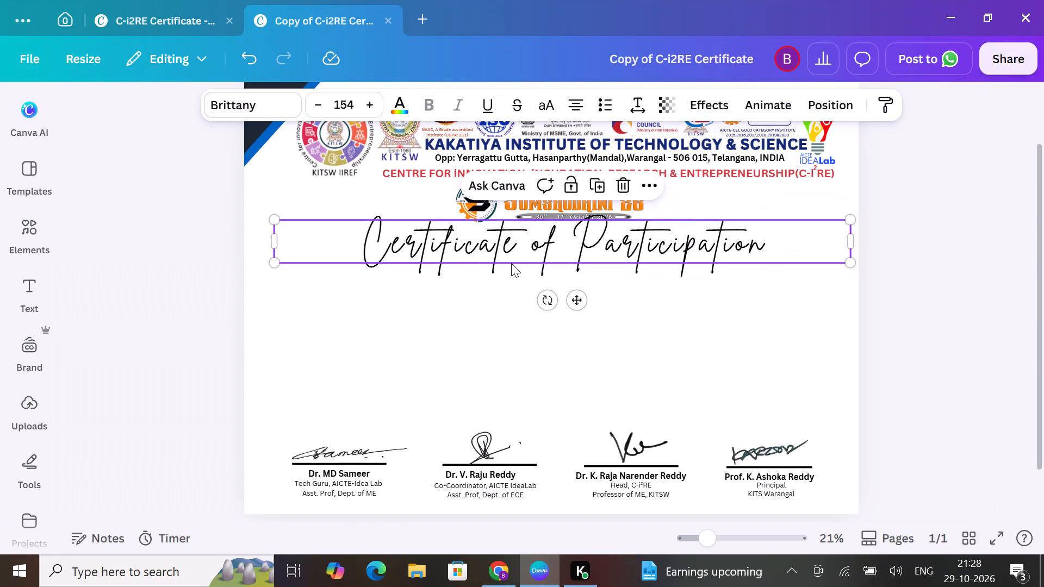
pyautogui.click(276, 105)
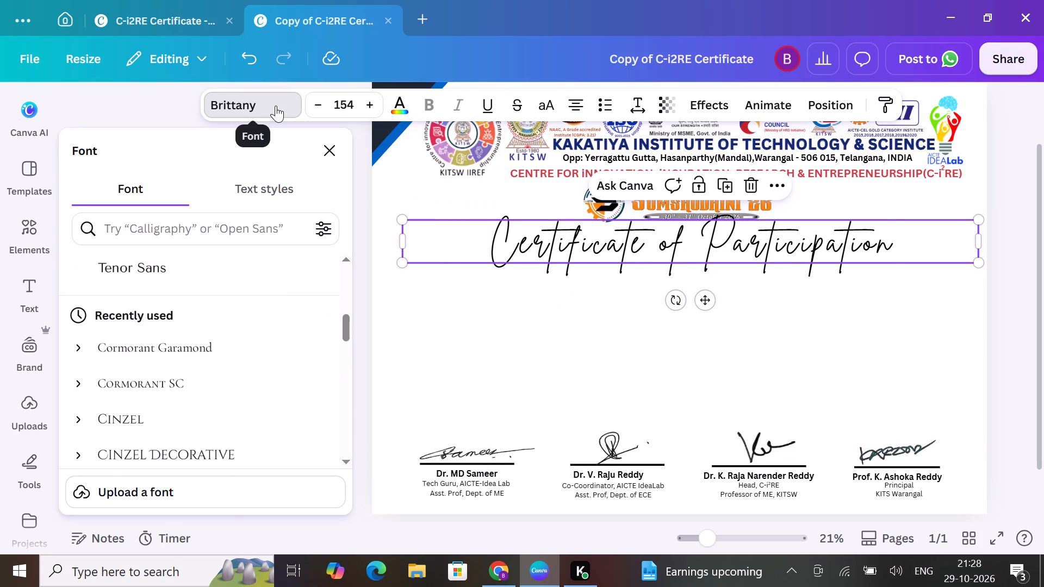
pyautogui.click(175, 230)
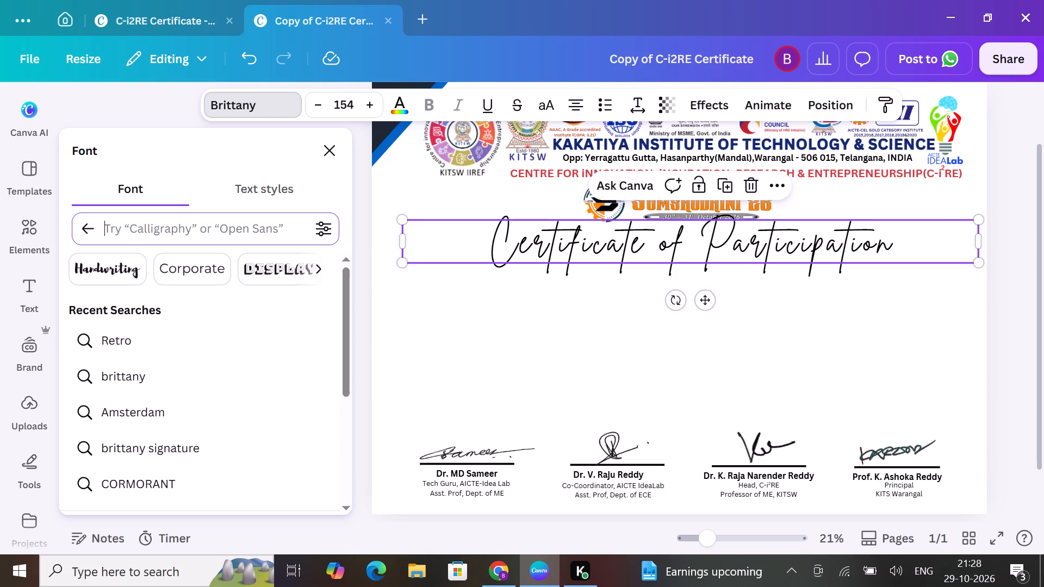
pyautogui.write('Great')
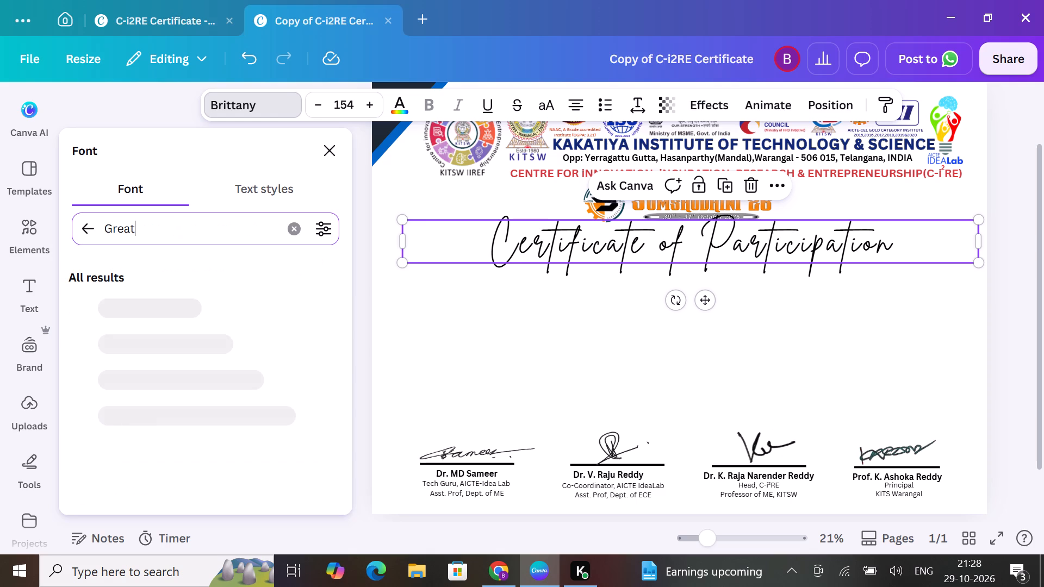
pyautogui.press('space')
pyautogui.write('vibes')
pyautogui.click(194, 311)
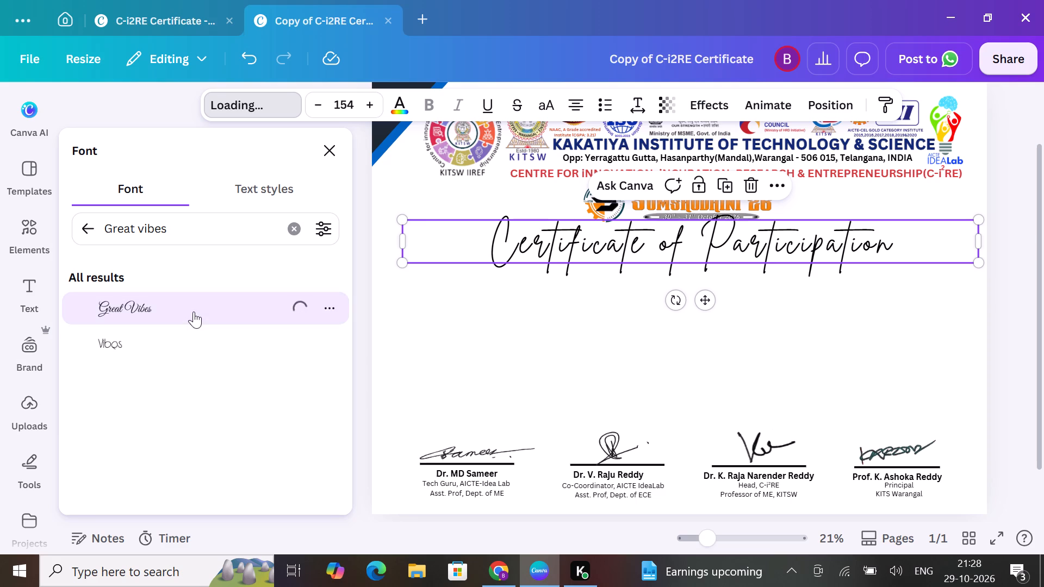
pyautogui.click(462, 360)
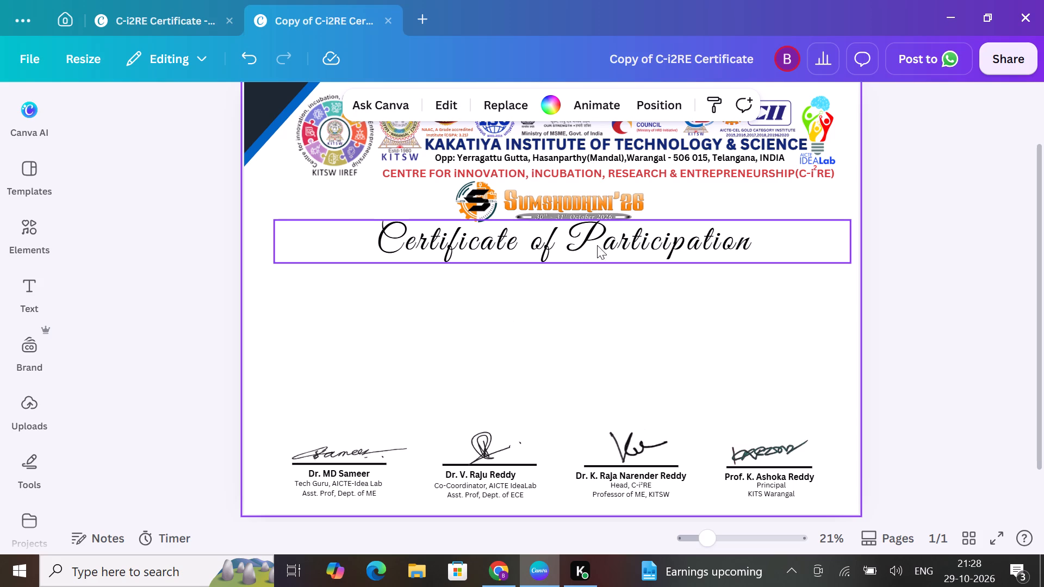
# Nudge the Certificate of Participation title down until it clears the date banner of the Sumshodhini'26 logo.
pyautogui.click(600, 243)
pyautogui.click(600, 243)
pyautogui.moveTo(600, 243); pyautogui.dragTo(605, 252)
pyautogui.click(652, 302)
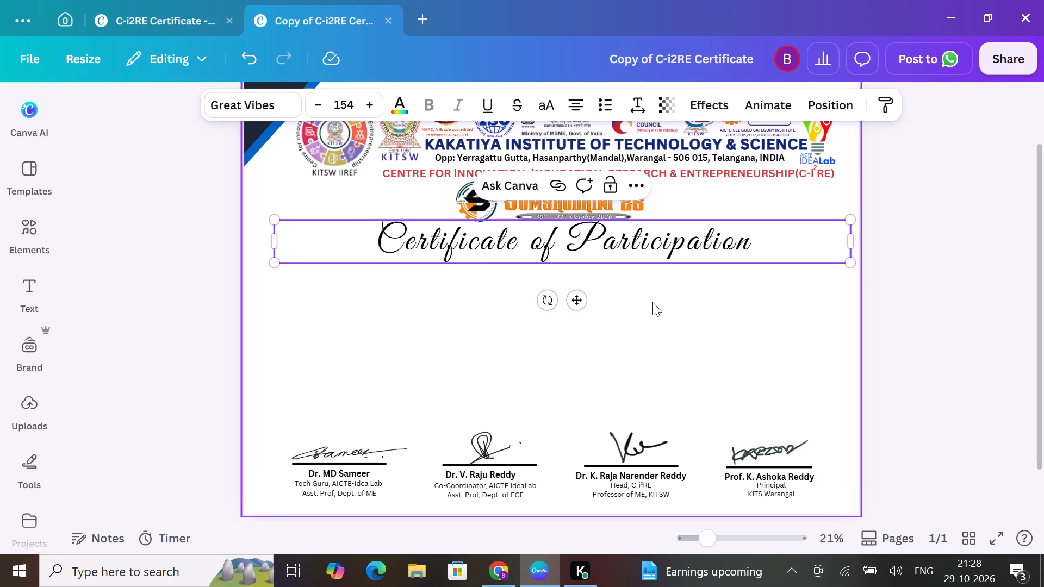
pyautogui.click(618, 237)
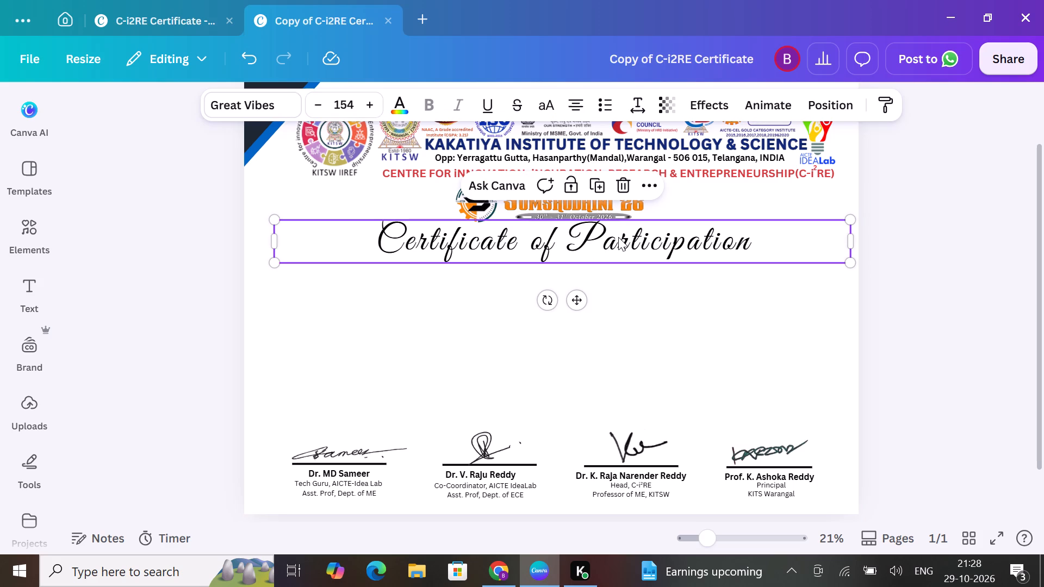
pyautogui.press('Down')
pyautogui.press('Down')
pyautogui.press('Down')
pyautogui.press('Down')
pyautogui.press('Down')
pyautogui.press('Down')
pyautogui.press('Down')
pyautogui.press('Down')
pyautogui.press('Down')
pyautogui.press('Down')
pyautogui.press('Down')
pyautogui.press('Down')
pyautogui.press('Down')
pyautogui.press('Down')
pyautogui.press('Down')
pyautogui.press('Down')
pyautogui.press('Down')
pyautogui.press('Down')
pyautogui.press('Down')
pyautogui.press('Down')
pyautogui.press('Down')
pyautogui.press('Down')
pyautogui.press('Down')
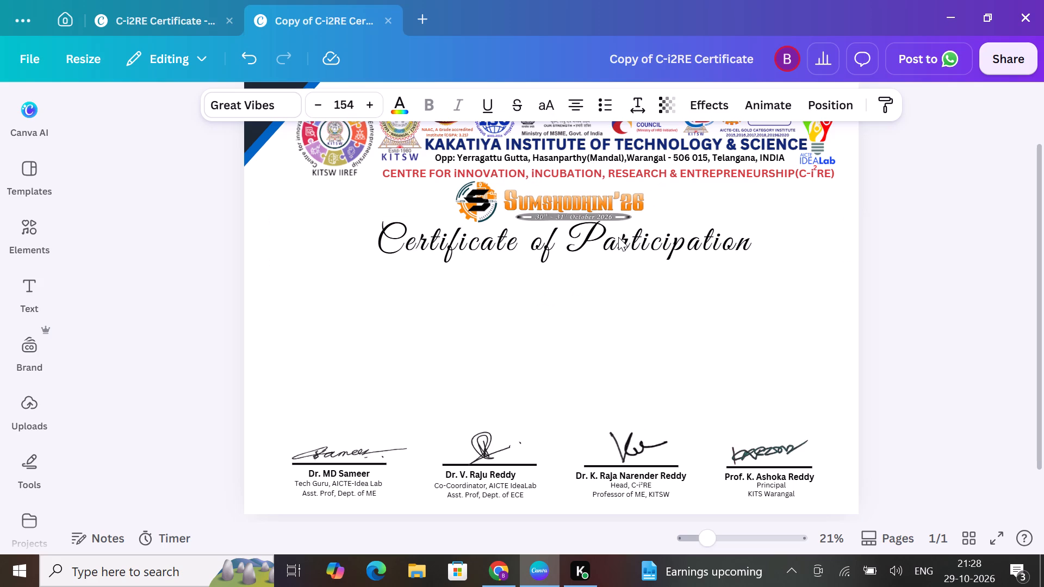
# Fine-tune the Certificate of Participation title's position by nudging it slightly to the right and up.
pyautogui.press('Right')
pyautogui.press('Right')
pyautogui.press('Right')
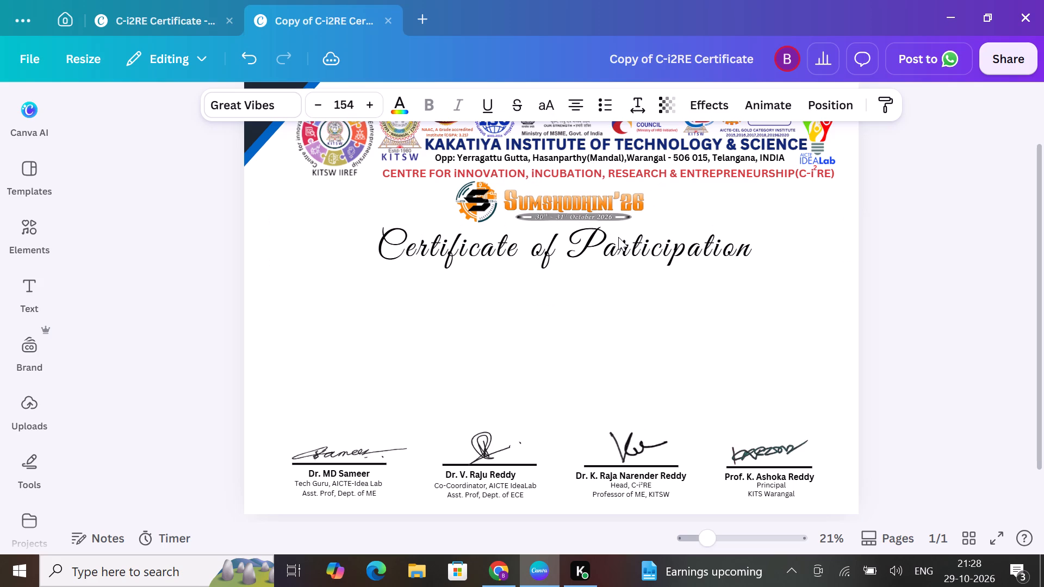
pyautogui.press('Right')
pyautogui.press('Right')
pyautogui.press('Right')
pyautogui.press('Right')
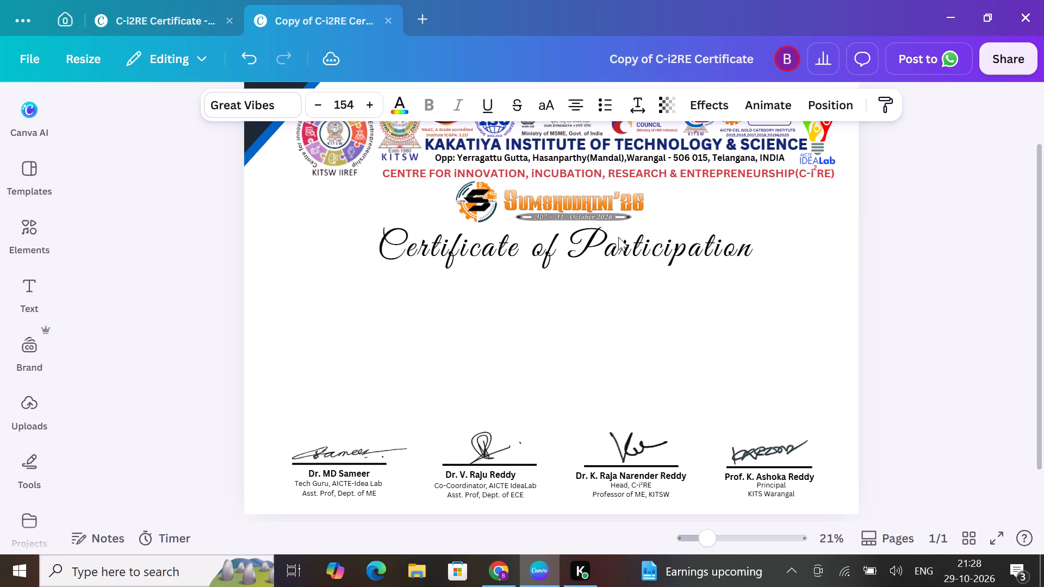
pyautogui.press('Right')
pyautogui.press('Right')
pyautogui.press('Right')
pyautogui.press('Up')
pyautogui.press('Up')
pyautogui.press('Up')
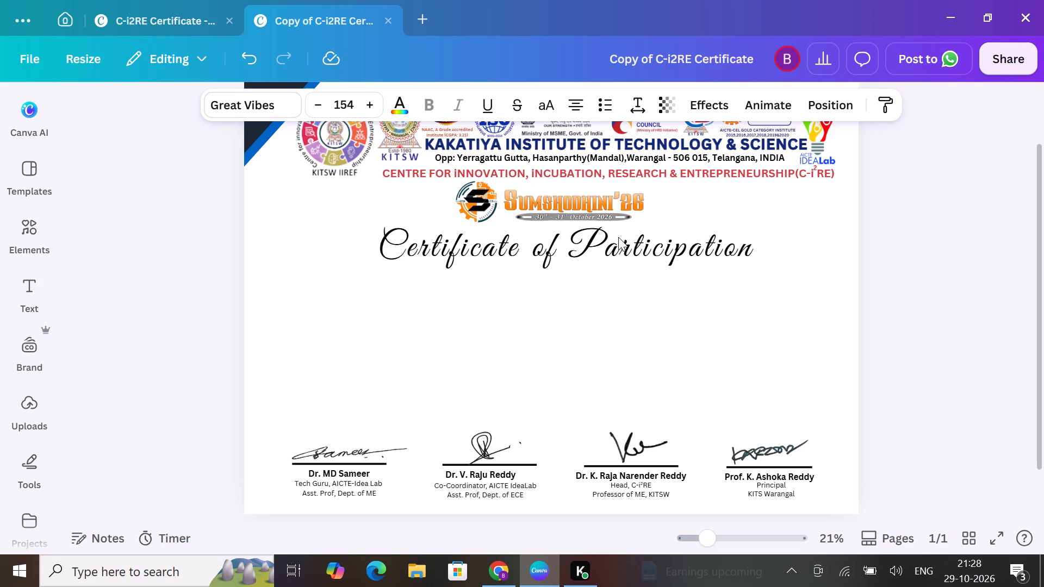
# Shift the Certificate of Participation title a little further right at the same height, snapping it to the vertical alignment guide.
pyautogui.click(646, 243)
pyautogui.click(794, 253)
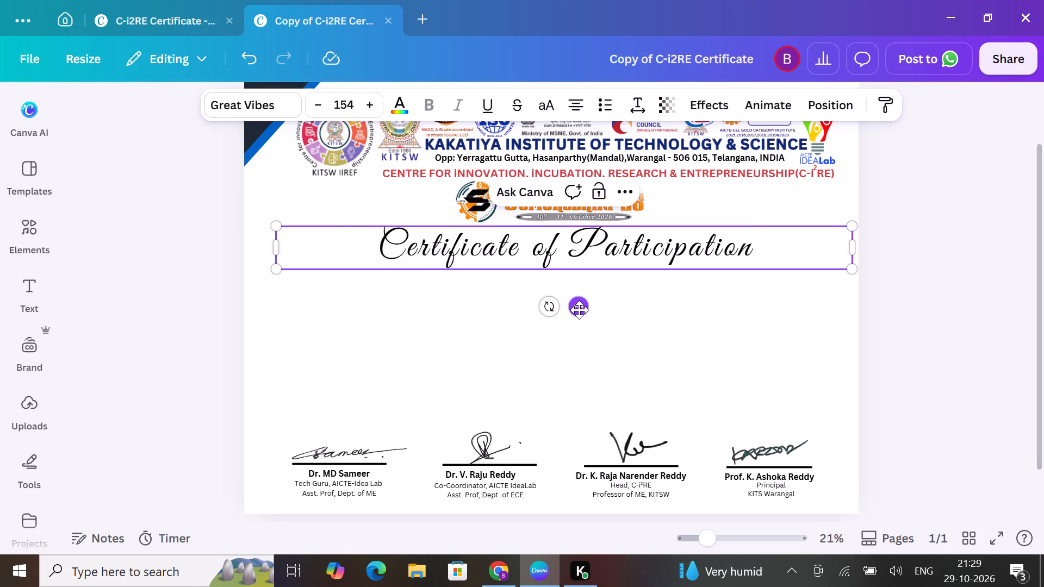
pyautogui.moveTo(579, 310); pyautogui.dragTo(574, 310)
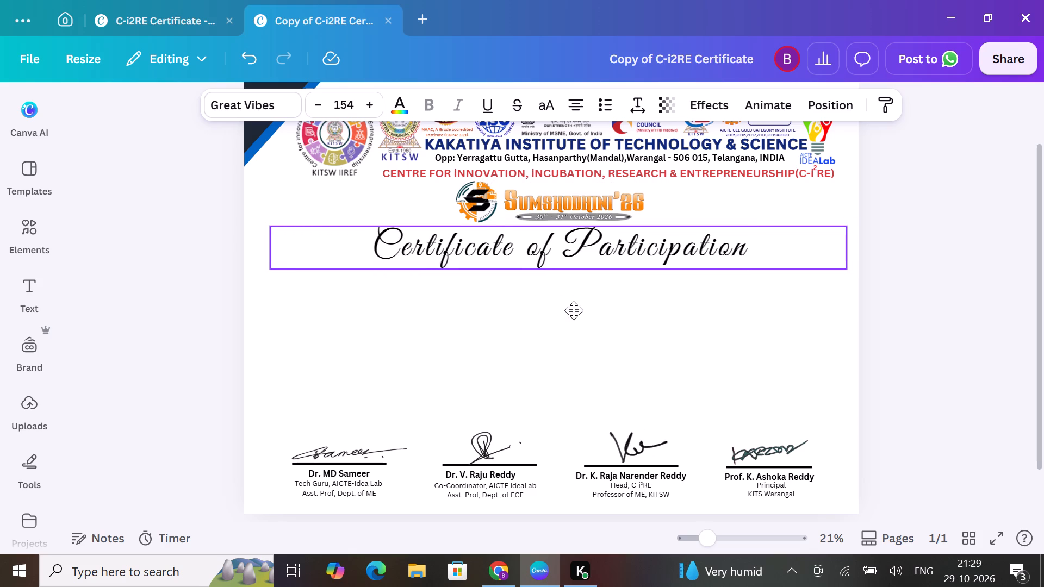
pyautogui.moveTo(574, 310); pyautogui.dragTo(588, 310)
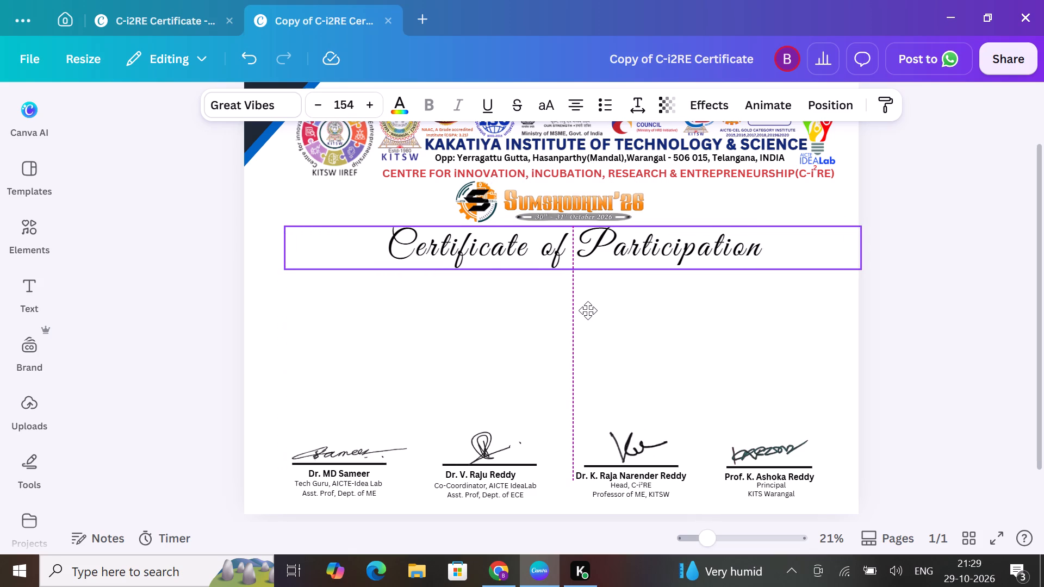
pyautogui.moveTo(588, 310); pyautogui.dragTo(588, 310)
pyautogui.click(649, 341)
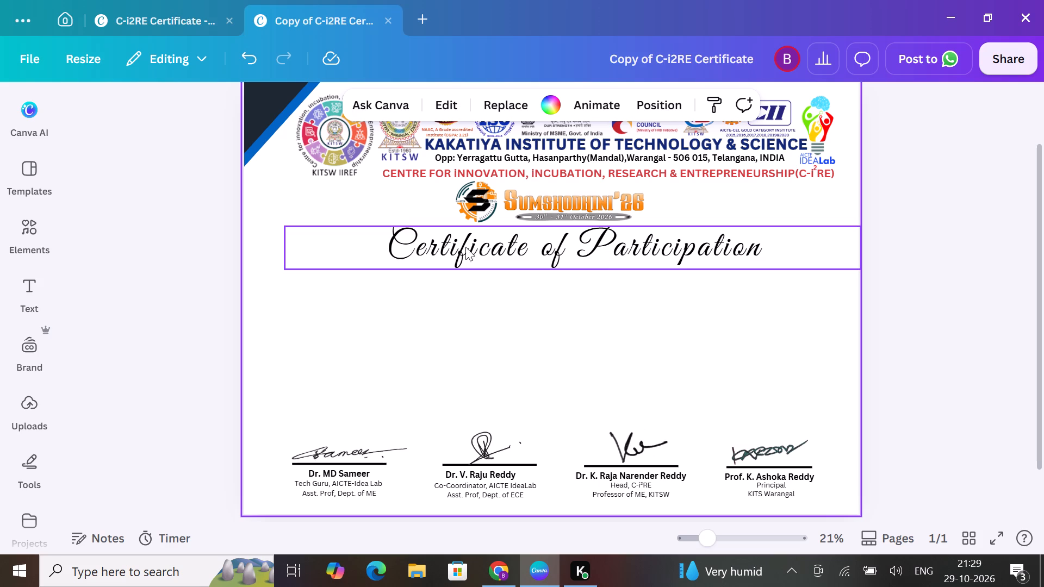
# Add a subheading text box below the Certificate of Participation title and enter "This" as its first word.
pyautogui.click(28, 293)
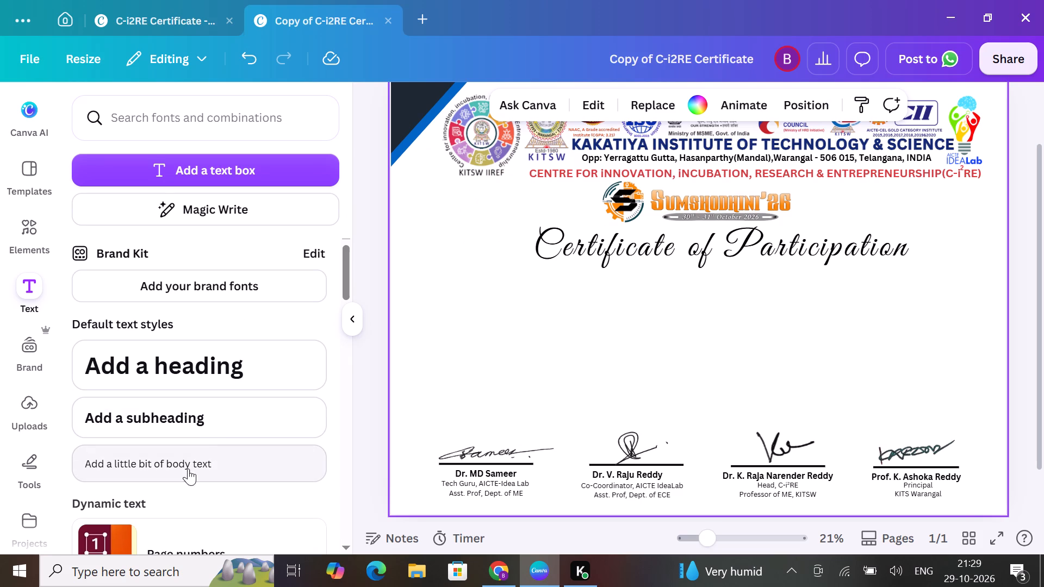
pyautogui.click(219, 421)
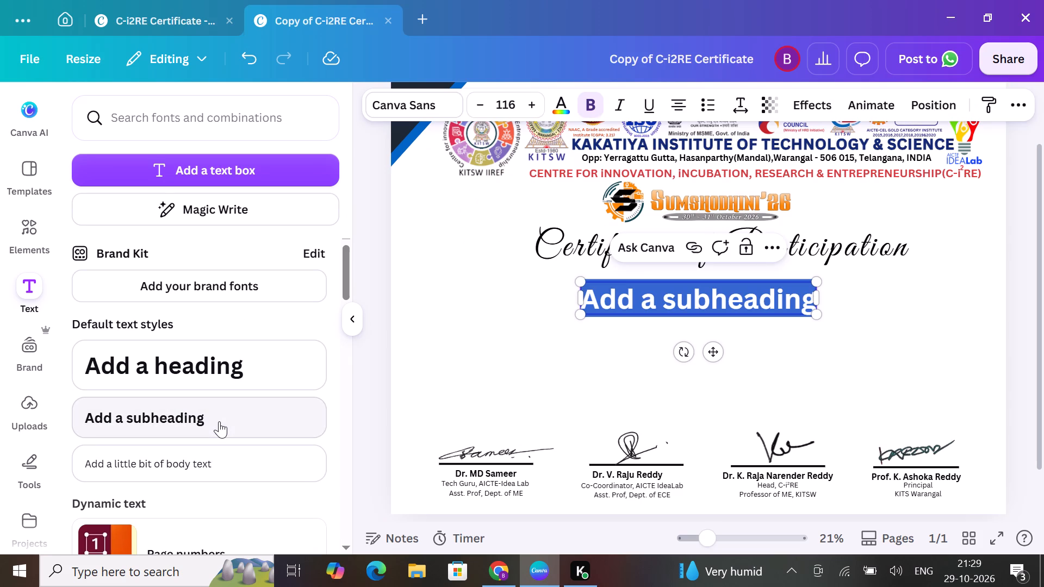
pyautogui.write('This')
pyautogui.press('space')
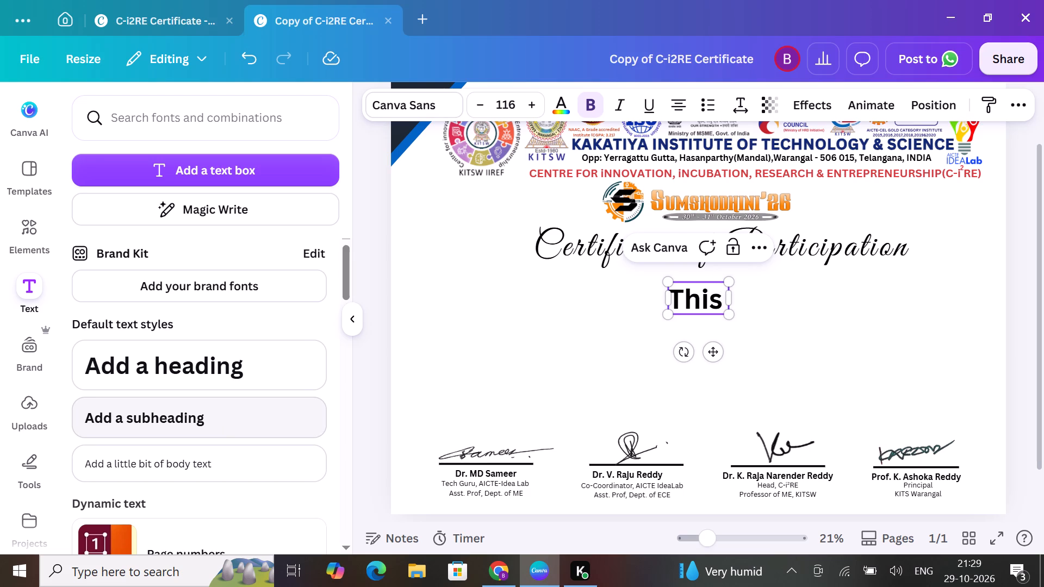
# Clear the font search and check the body paragraph's font in the original C-i2RE Certificate, returning to the copy.
pyautogui.click(431, 109)
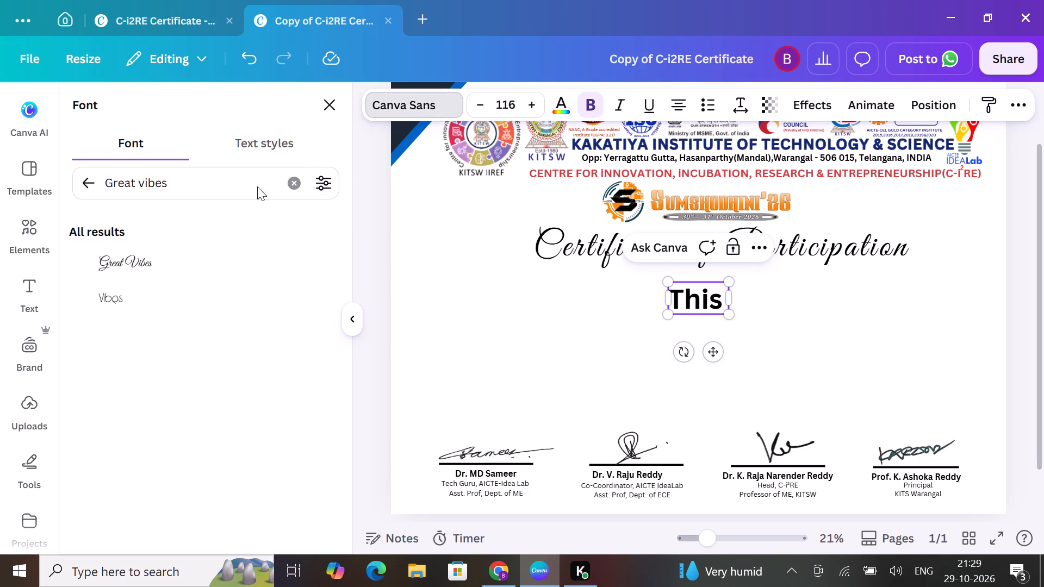
pyautogui.click(291, 190)
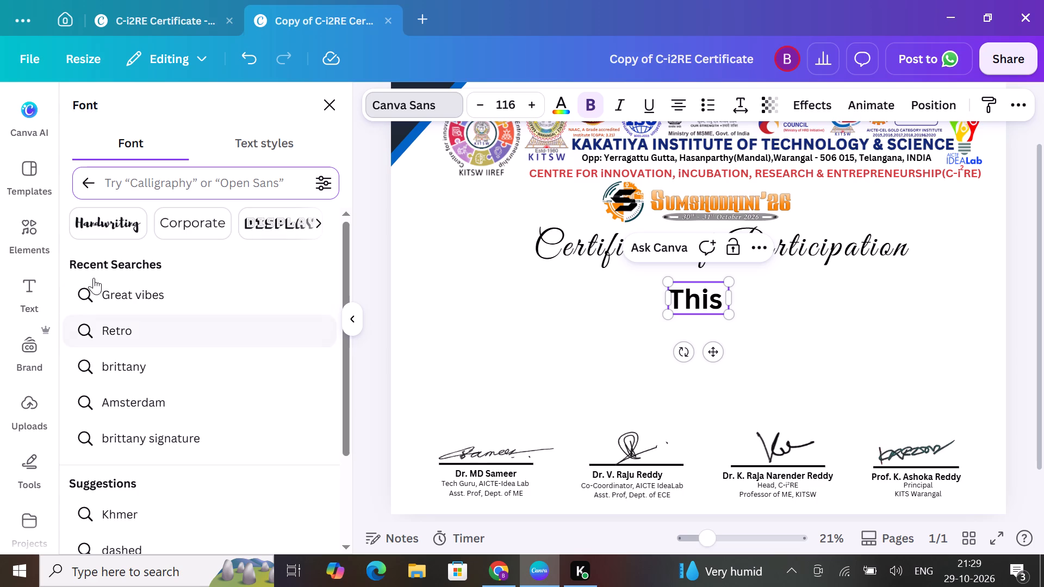
pyautogui.click(83, 190)
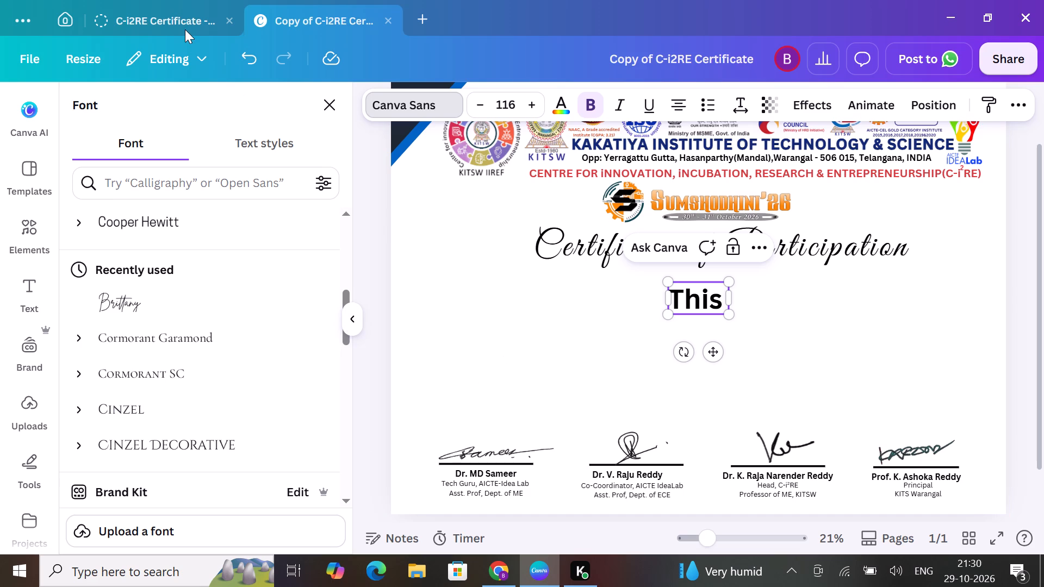
pyautogui.click(160, 17)
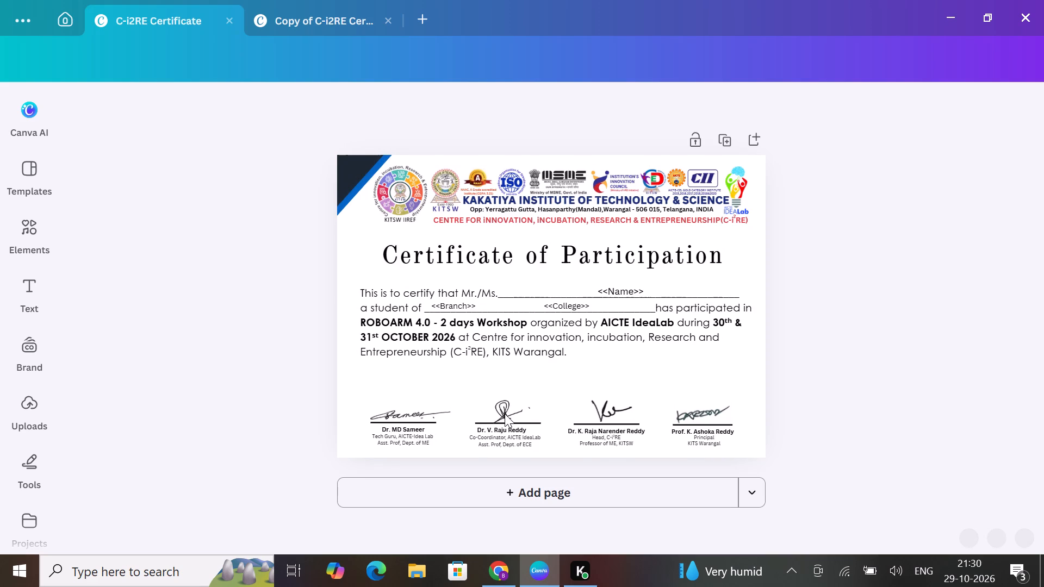
pyautogui.click(432, 291)
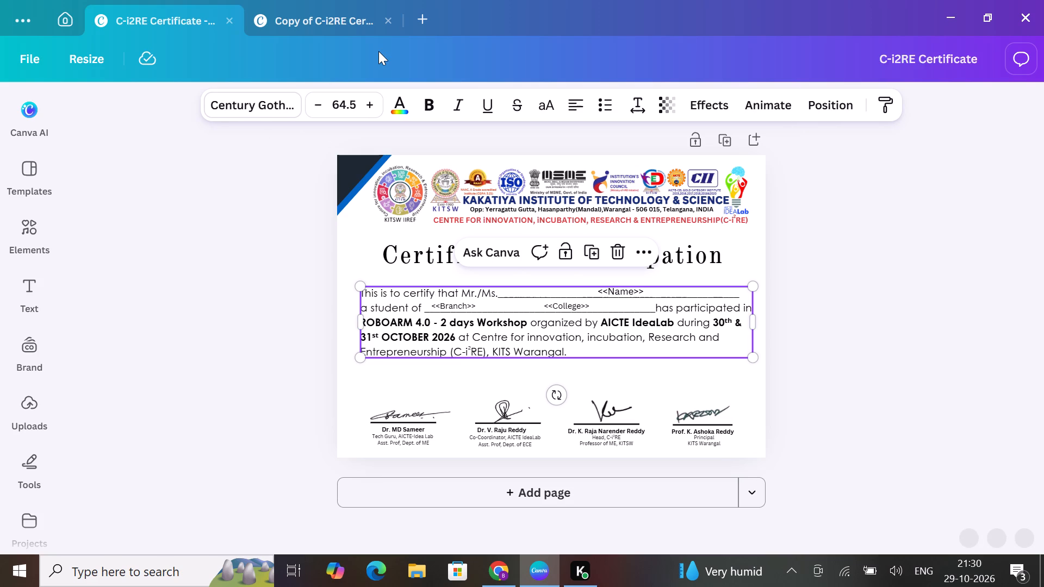
pyautogui.click(323, 13)
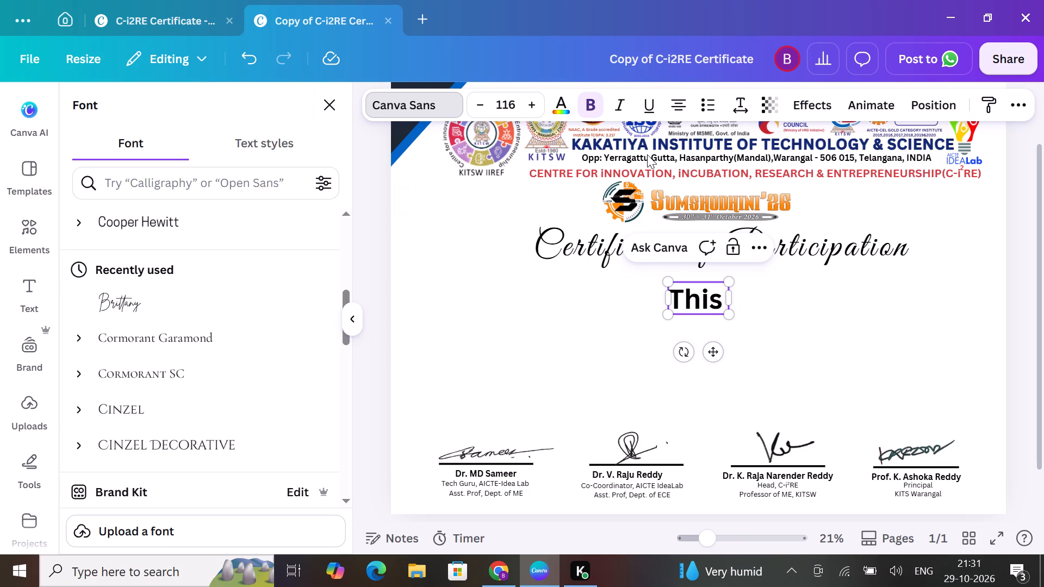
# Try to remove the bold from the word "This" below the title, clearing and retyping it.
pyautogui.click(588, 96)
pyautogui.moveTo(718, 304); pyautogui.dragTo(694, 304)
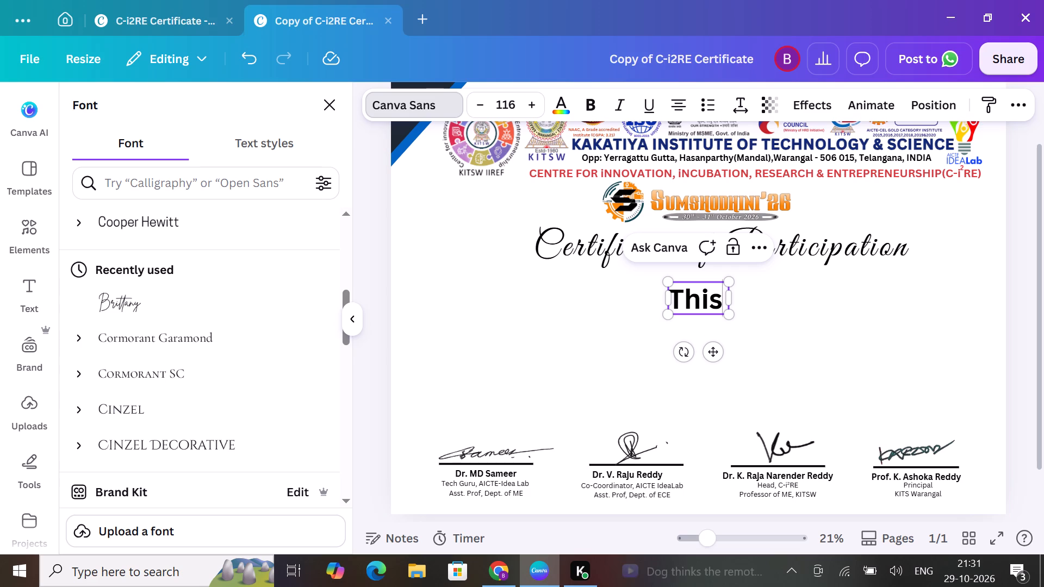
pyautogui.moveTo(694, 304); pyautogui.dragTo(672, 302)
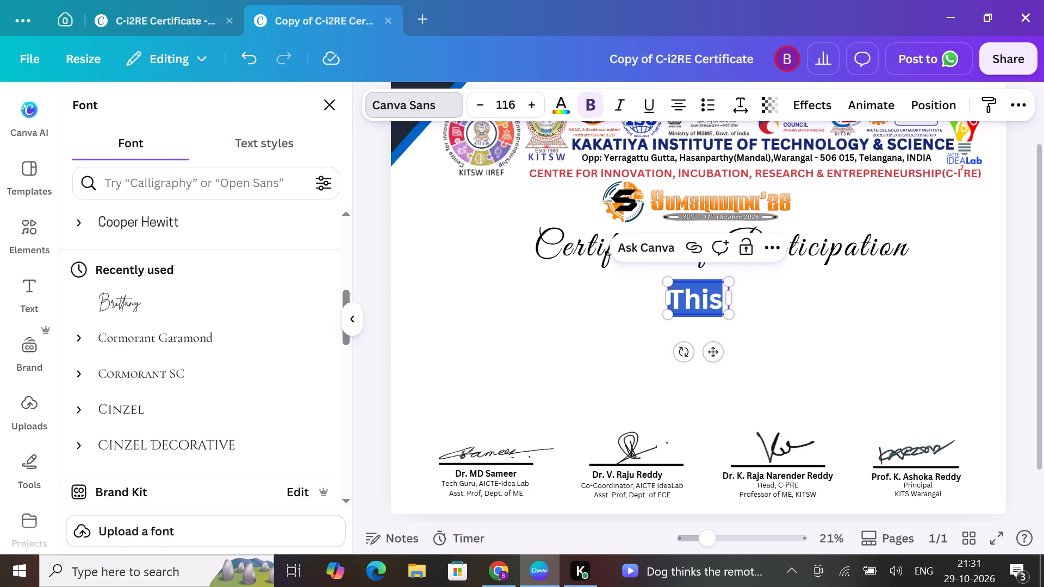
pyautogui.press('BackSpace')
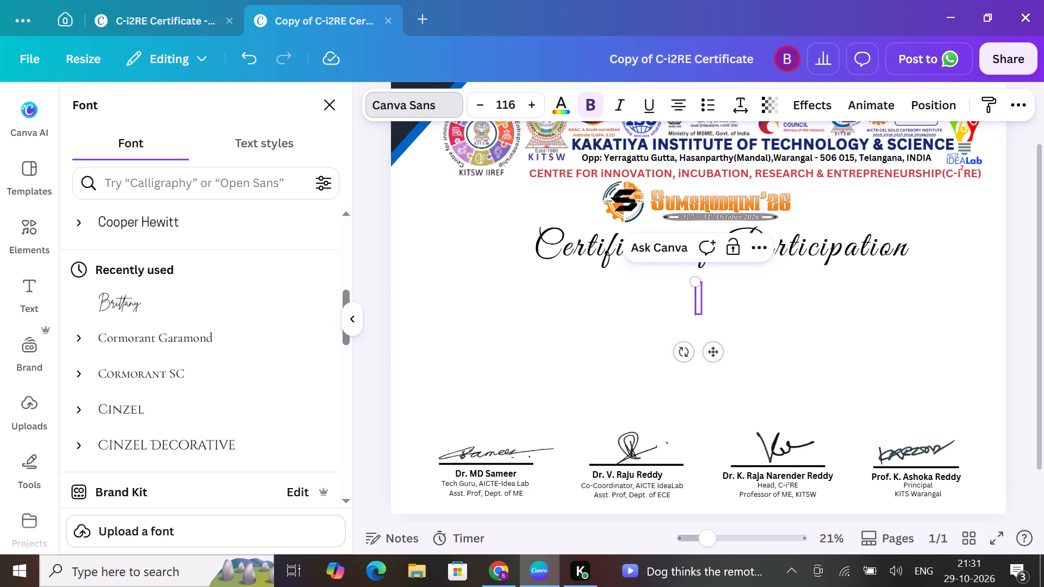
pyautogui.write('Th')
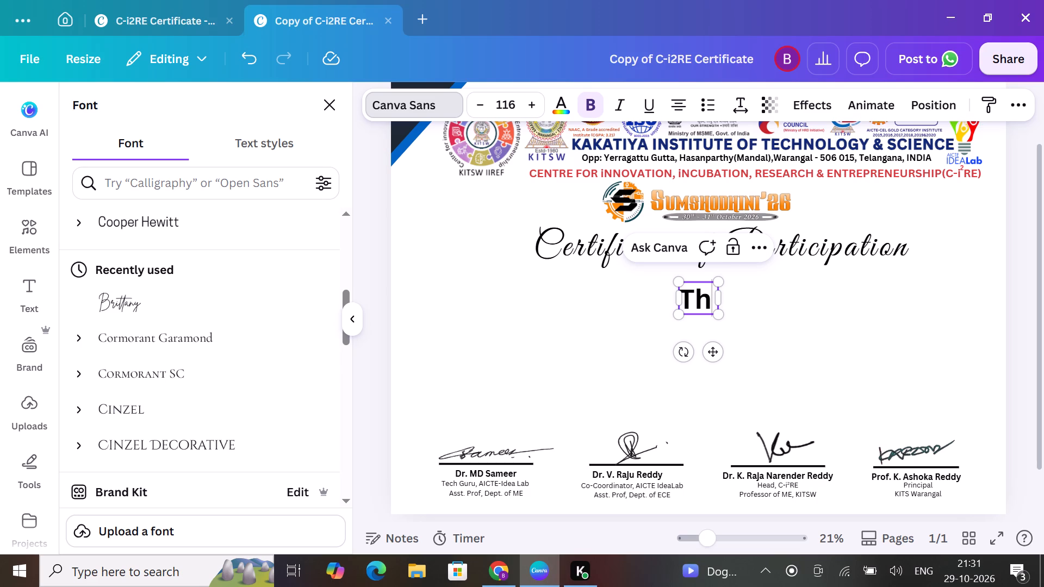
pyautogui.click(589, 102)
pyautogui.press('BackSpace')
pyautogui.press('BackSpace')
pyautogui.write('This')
# Continue the line after the bold "This" with "is to certify that" in regular weight.
pyautogui.press('space')
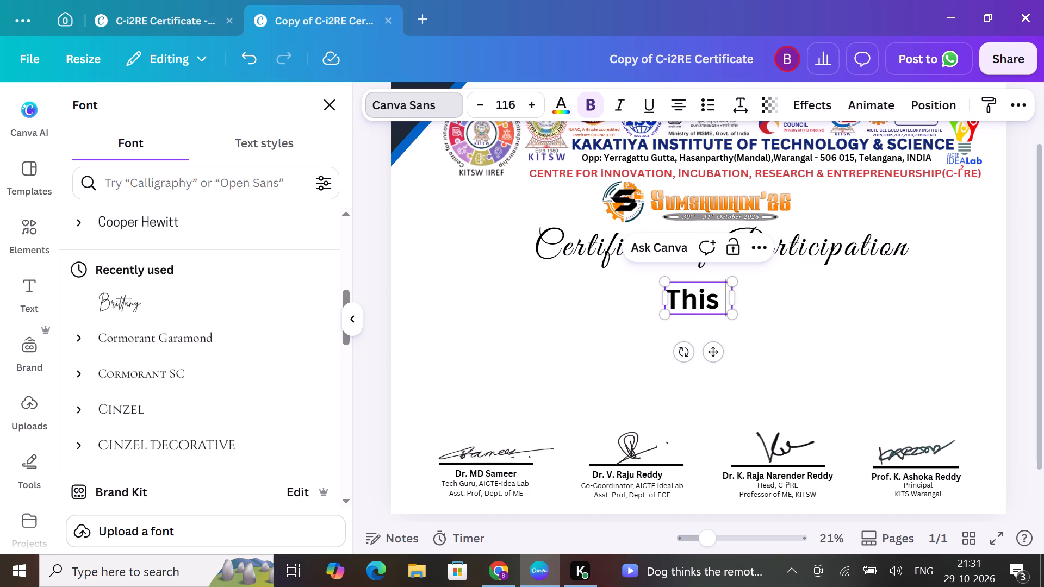
pyautogui.click(588, 111)
pyautogui.write('is')
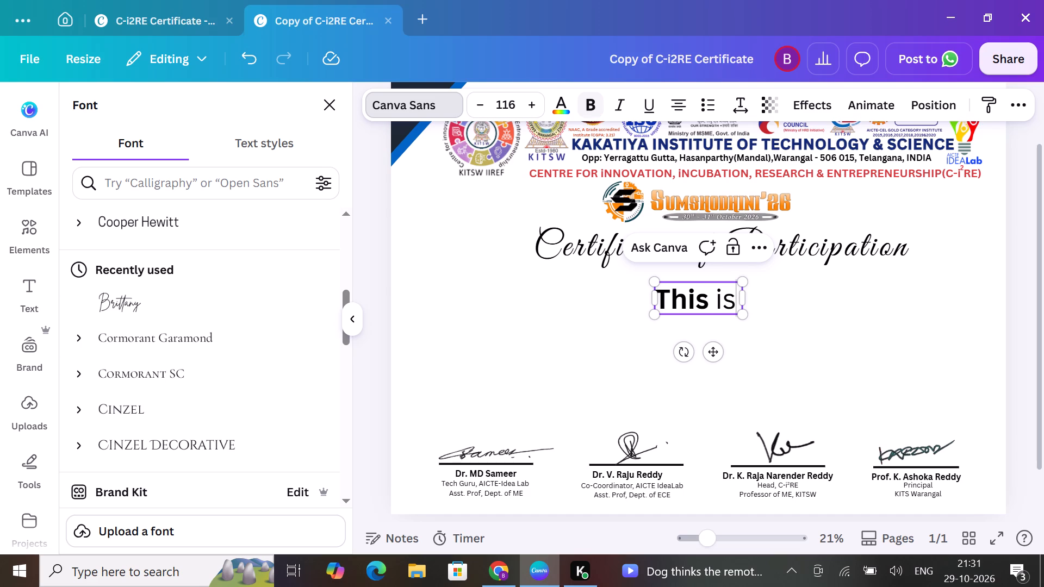
pyautogui.press('space')
pyautogui.write('to certif')
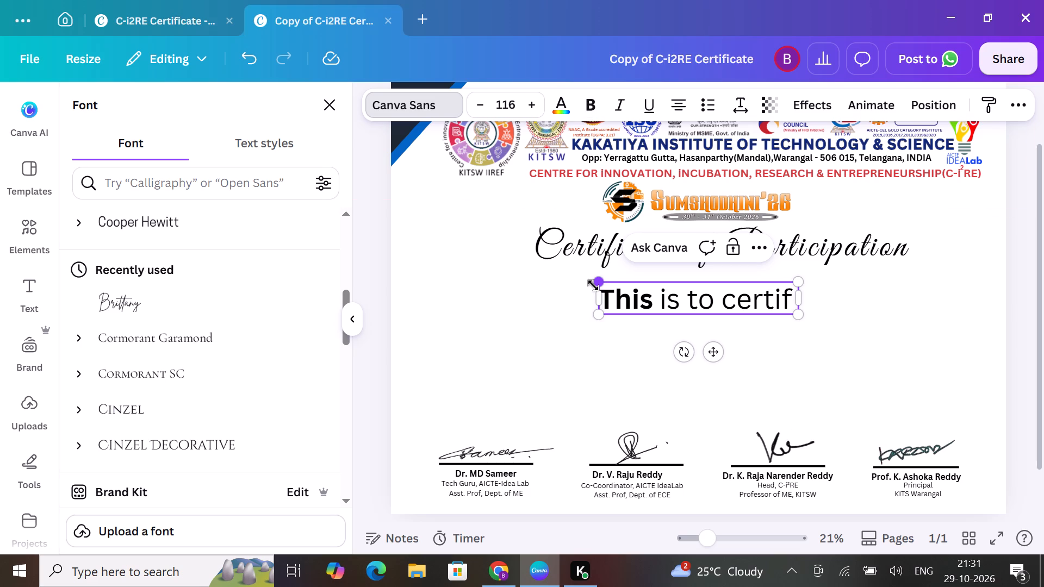
pyautogui.press('BackSpace')
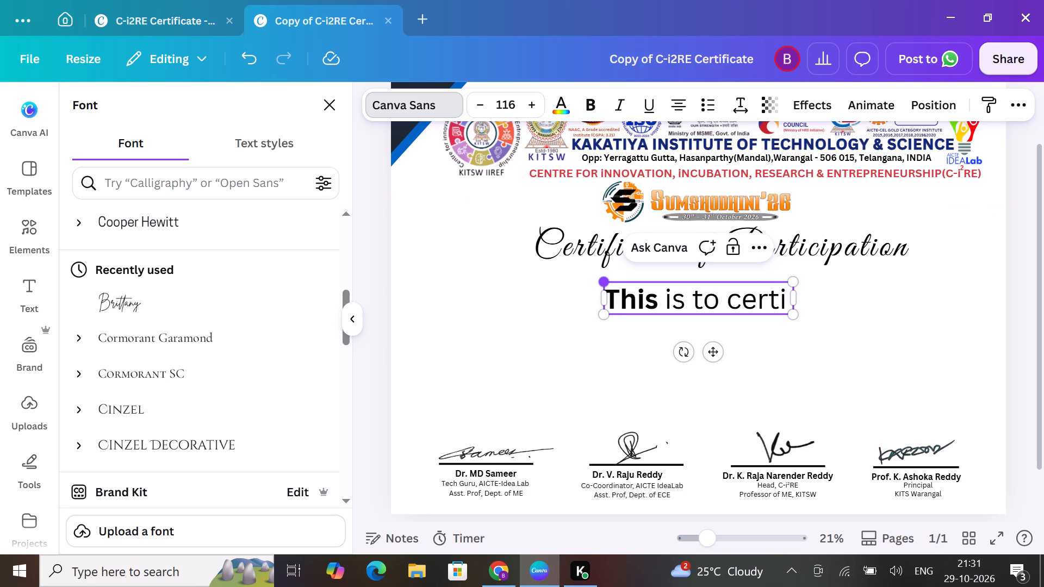
pyautogui.write('fy')
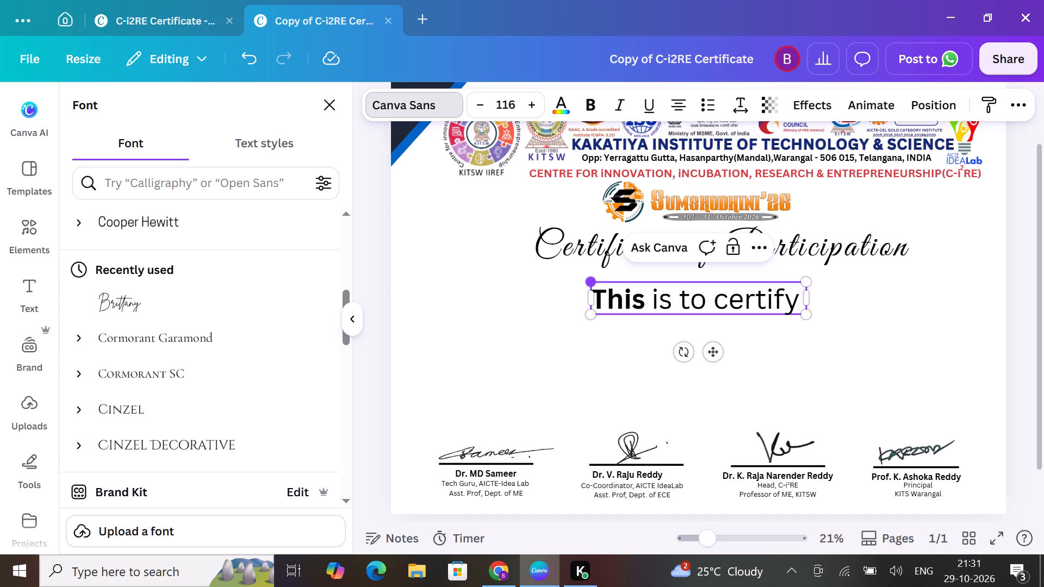
pyautogui.press('space')
pyautogui.write('that')
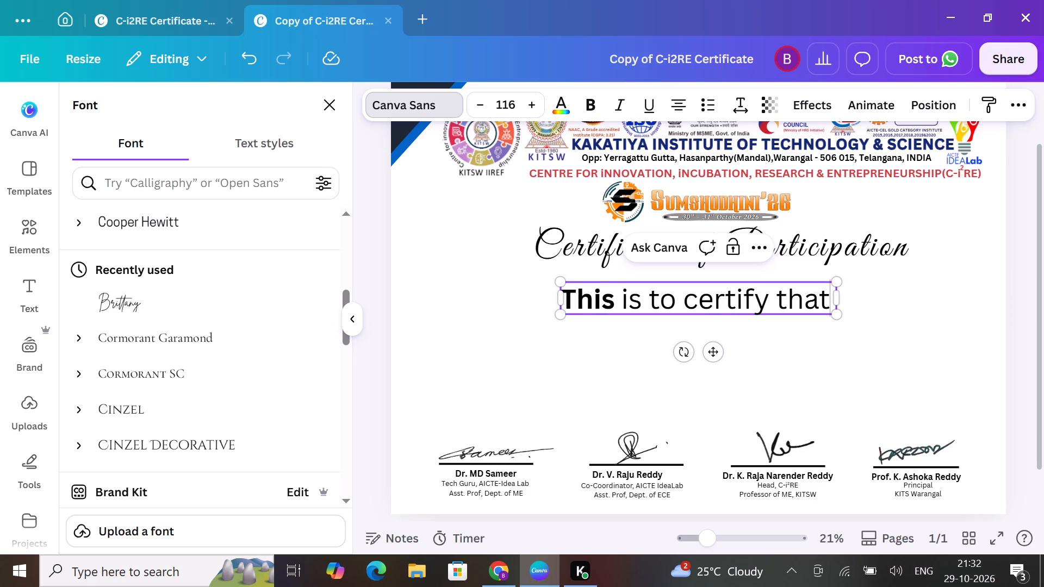
# Shrink the "This is to certify that" line to about size 52.2 and move it left, just below the title's beginning.
pyautogui.moveTo(560, 284); pyautogui.dragTo(708, 331)
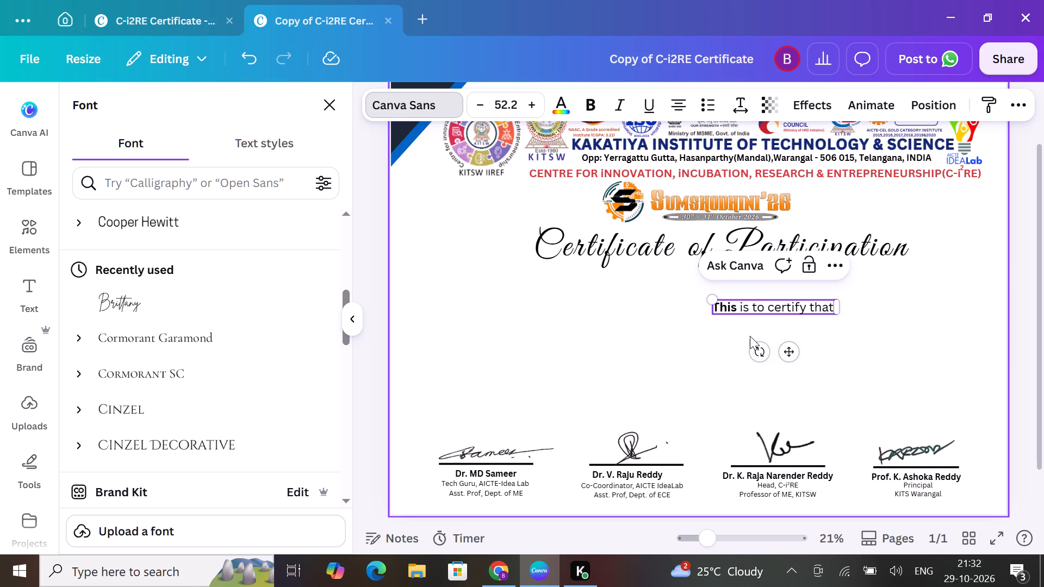
pyautogui.moveTo(792, 352); pyautogui.dragTo(635, 334)
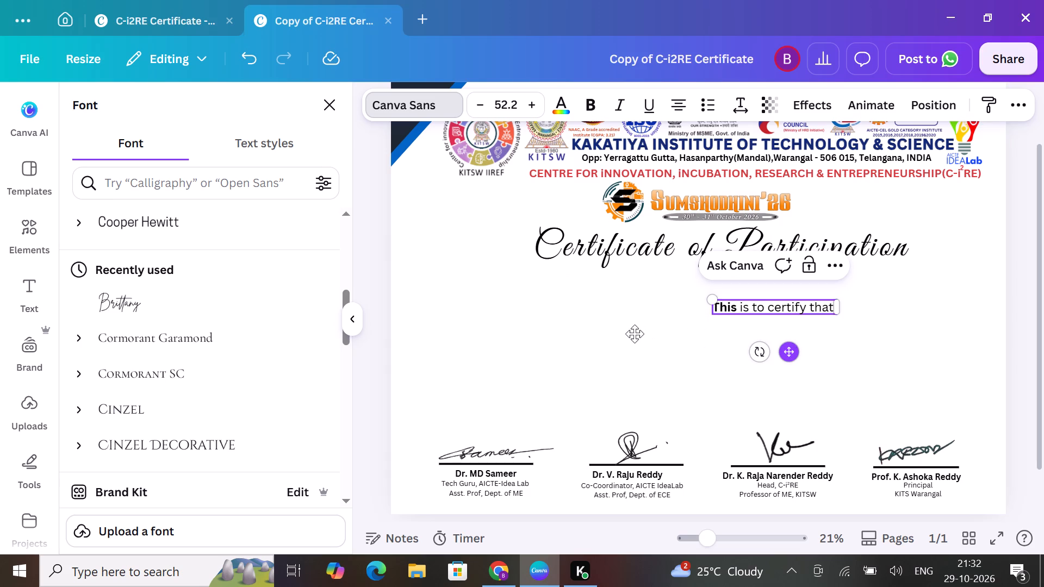
pyautogui.moveTo(635, 334); pyautogui.dragTo(579, 331)
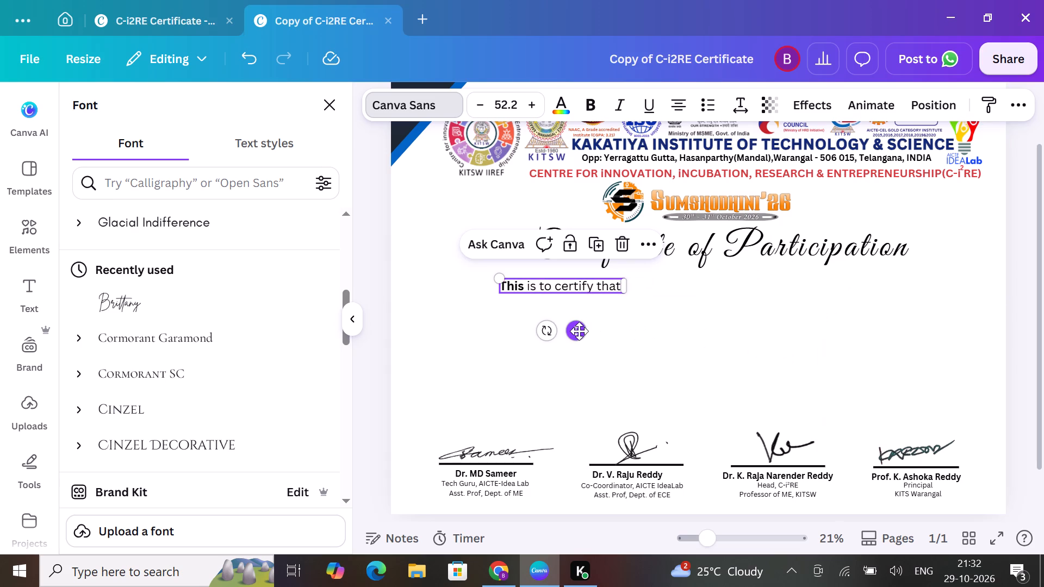
# Add a space and "Mr" in bold at the end of the "This is to certify that" line.
pyautogui.click(612, 284)
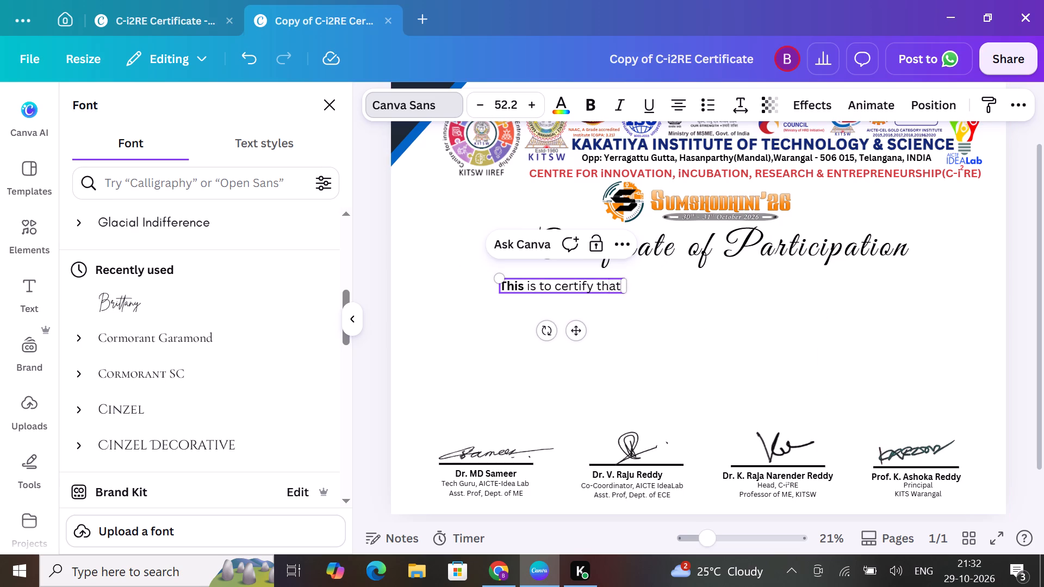
pyautogui.press('Right')
pyautogui.press('Right')
pyautogui.press('Right')
pyautogui.press('space')
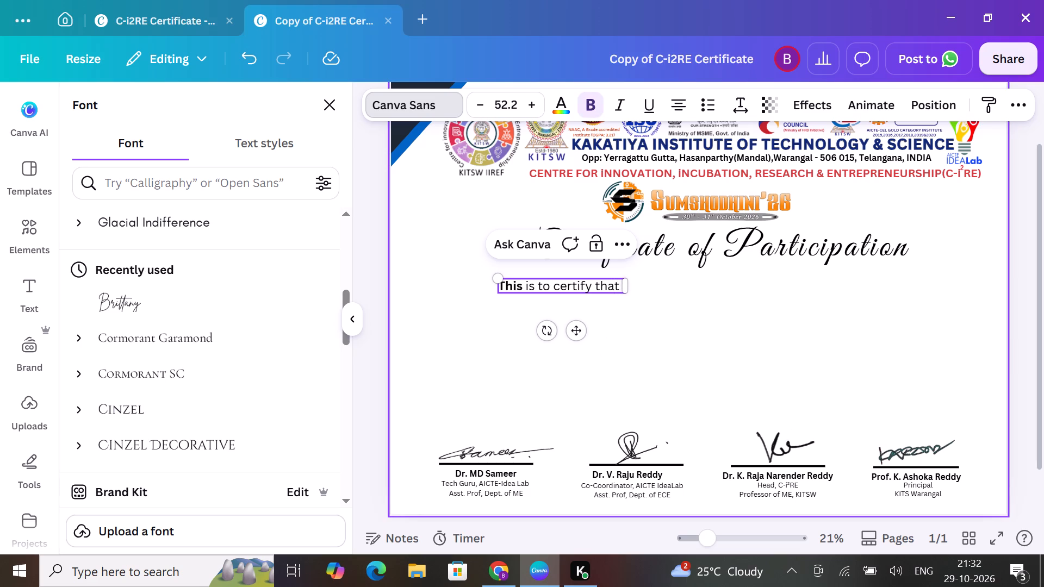
pyautogui.hotkey('shift', 'm')
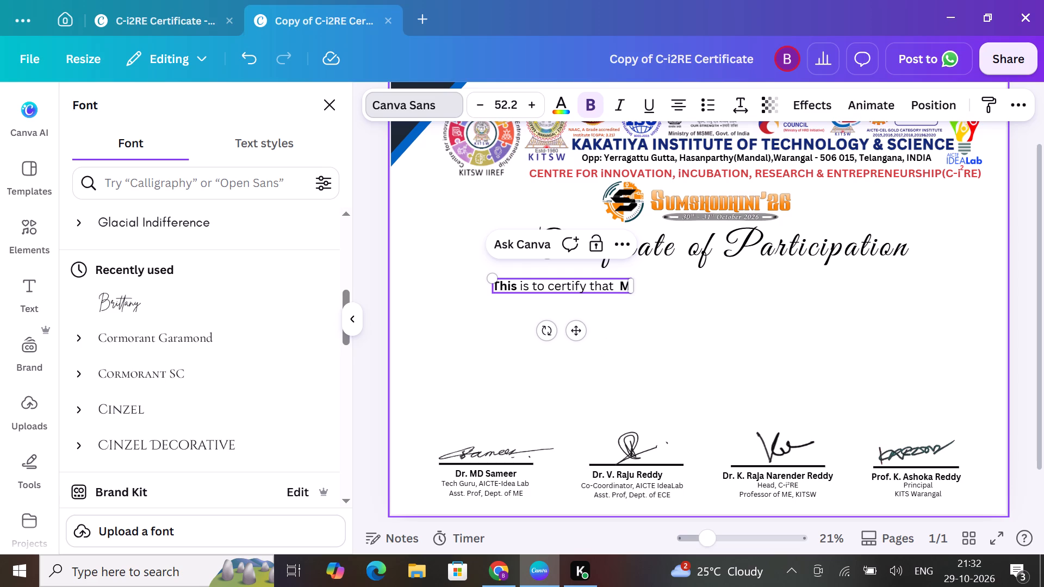
pyautogui.press('r')
pyautogui.press('.')
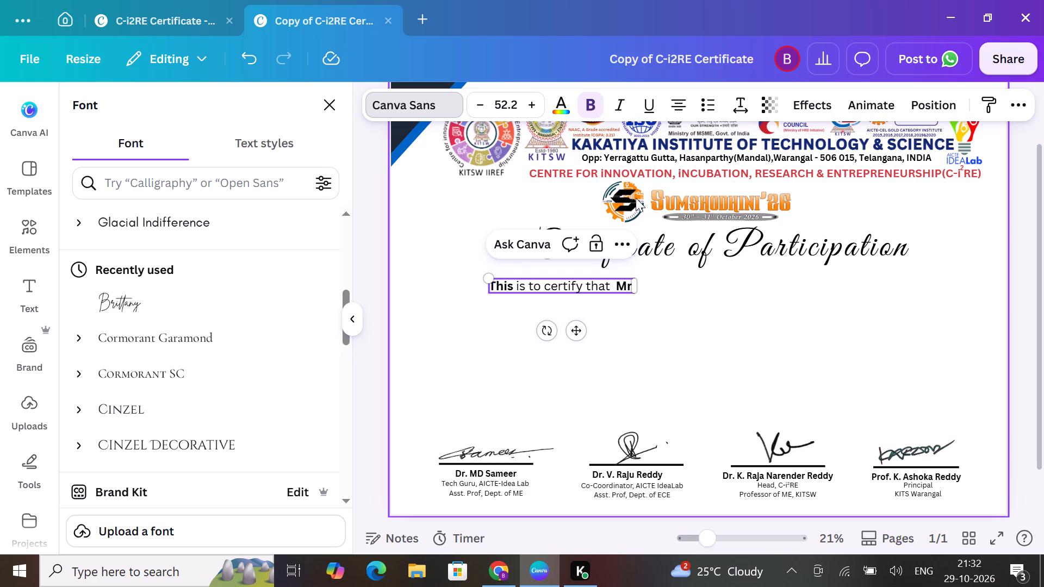
# Complete the bold title at the end of the certifying line as "Mr./".
pyautogui.click(587, 104)
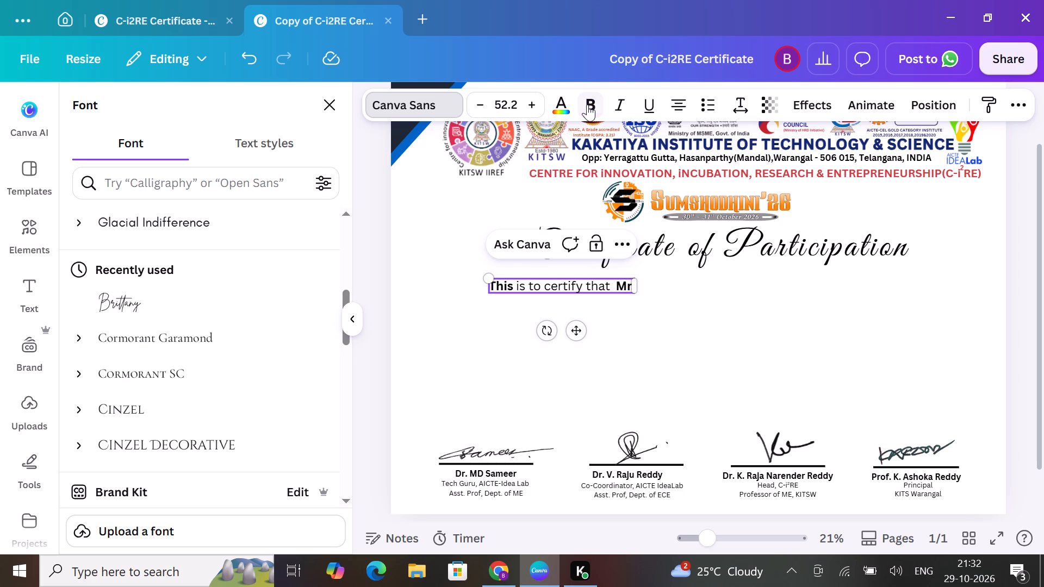
pyautogui.click(619, 288)
pyautogui.press('Right')
pyautogui.press('Right')
pyautogui.press('Right')
pyautogui.press('/')
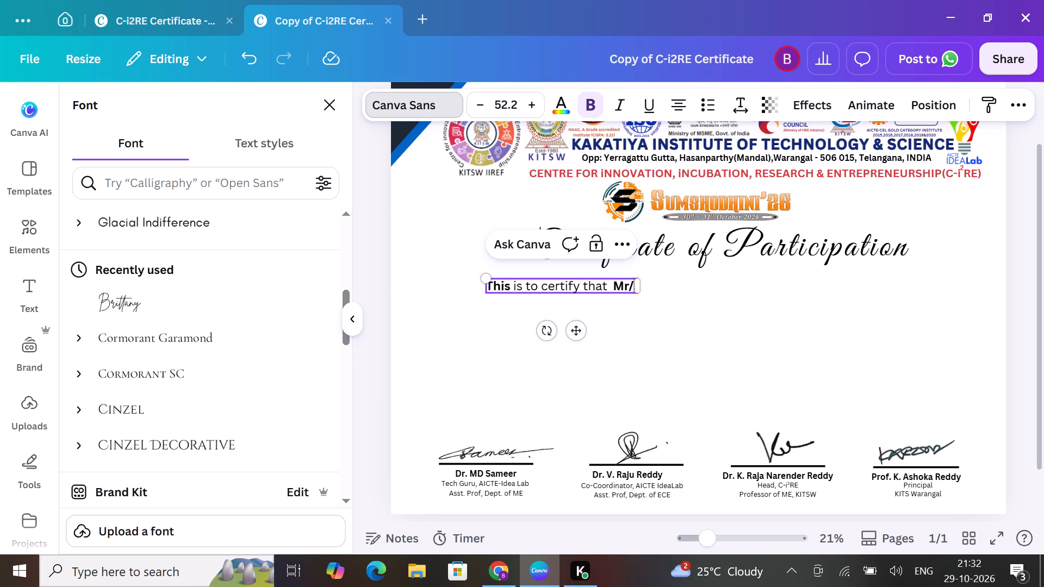
pyautogui.press('Left')
pyautogui.press('.')
pyautogui.press('Right')
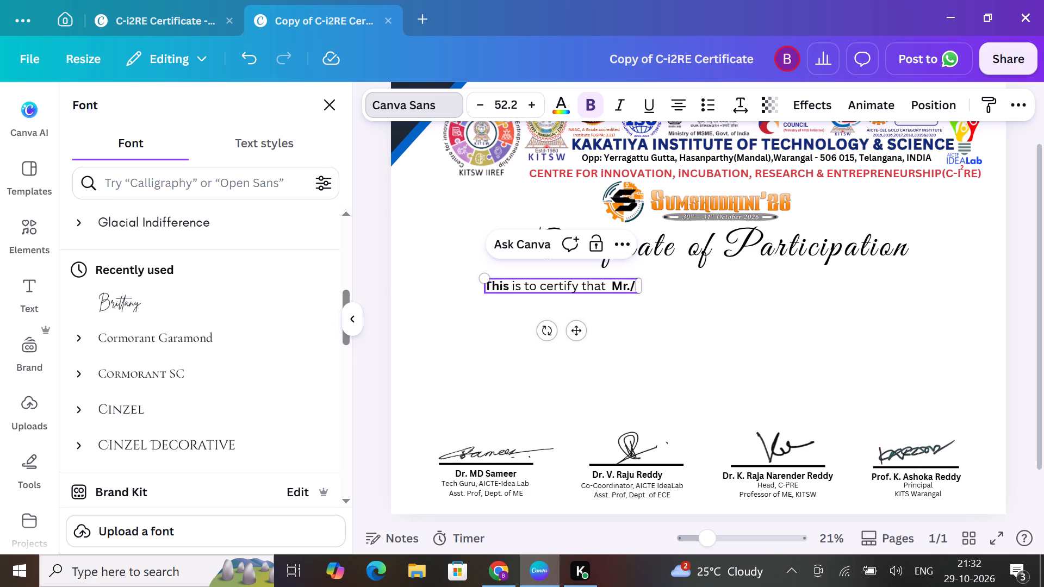
# Append "Ms" in bold after "Mr./" at the end of the certifying line.
pyautogui.click(596, 103)
pyautogui.click(628, 286)
pyautogui.press('Right')
pyautogui.press('Right')
pyautogui.press('Right')
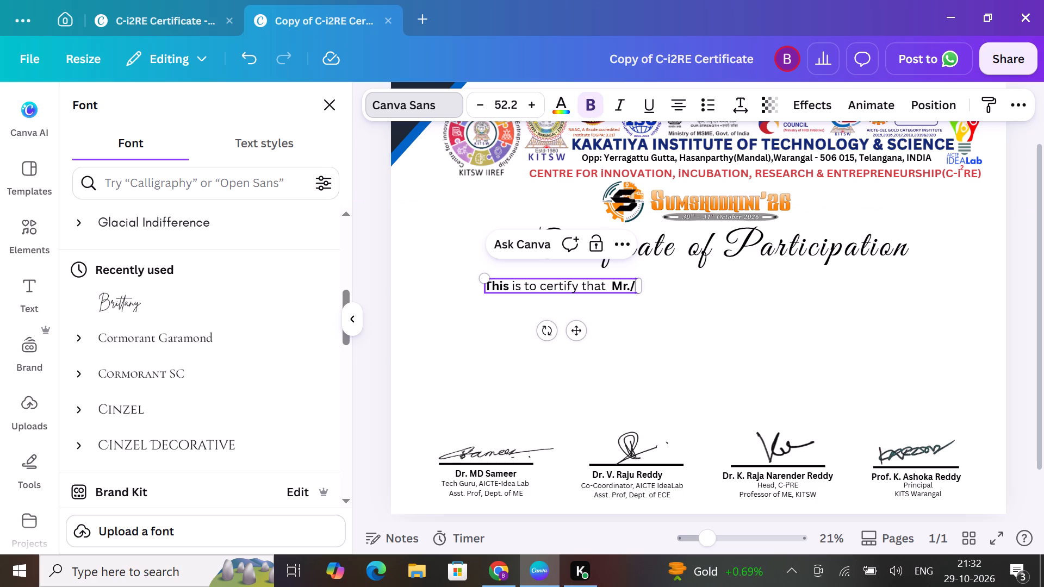
pyautogui.hotkey('shift', 'm')
pyautogui.press('s')
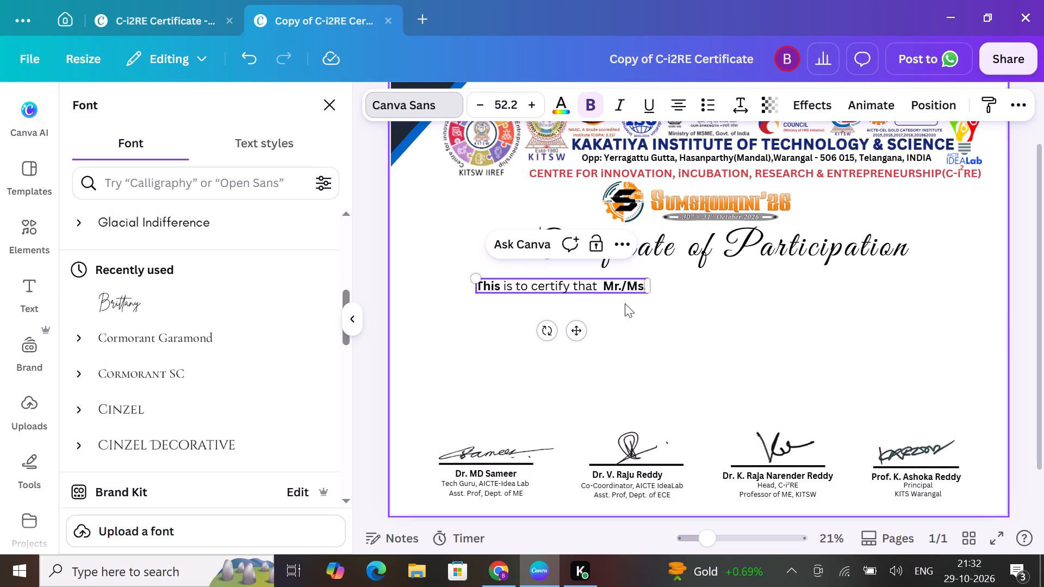
pyautogui.click(621, 243)
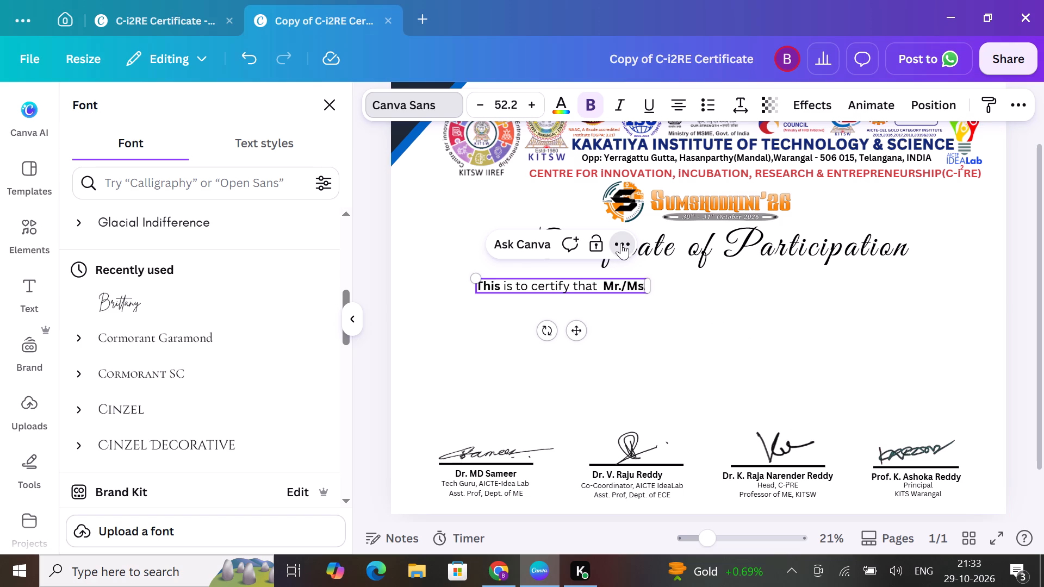
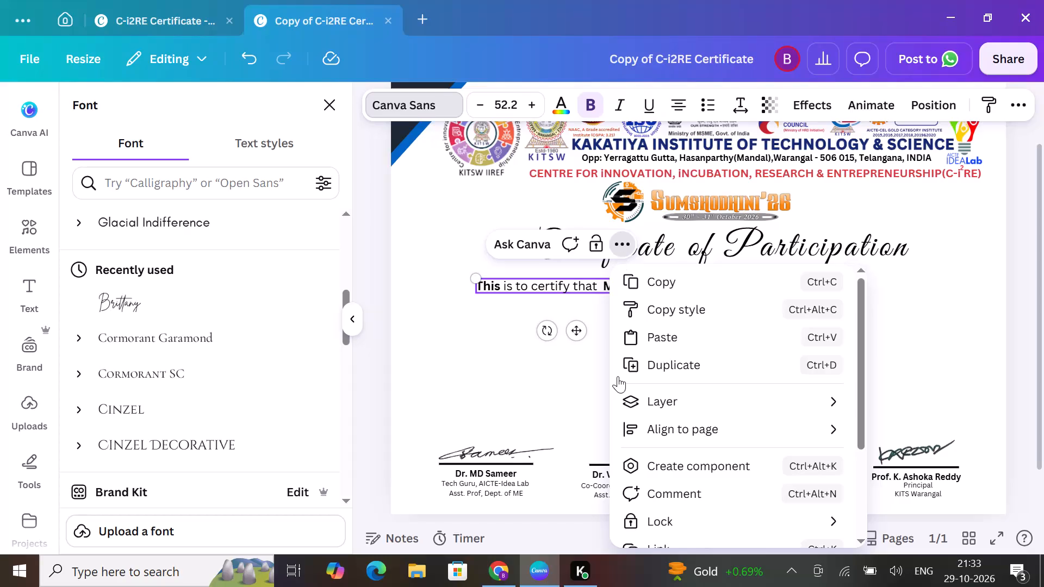
# Delete the small "This is to certify that Mr./Ms." text line below the certificate title.
pyautogui.click(555, 376)
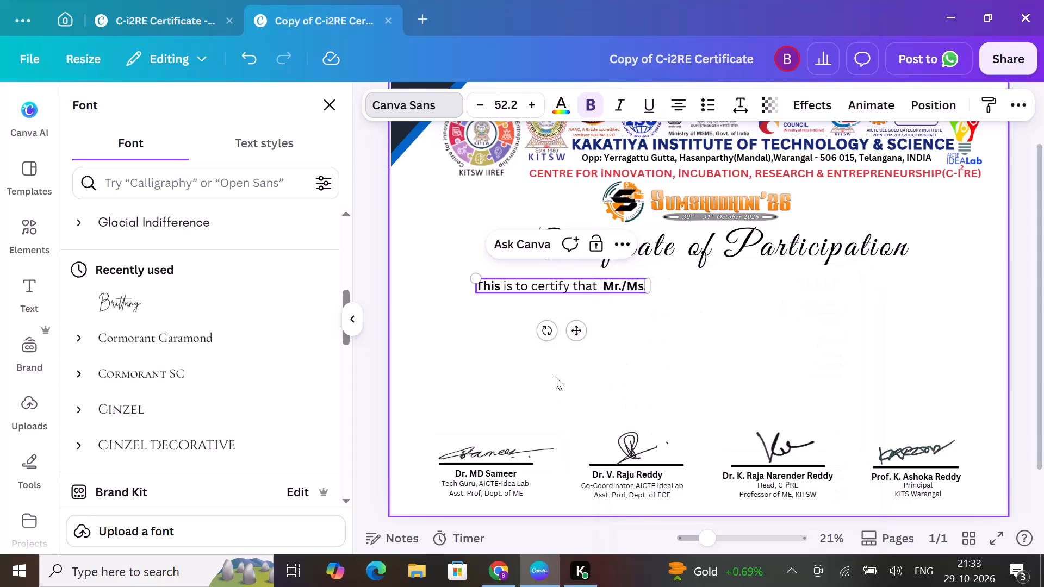
pyautogui.click(591, 289)
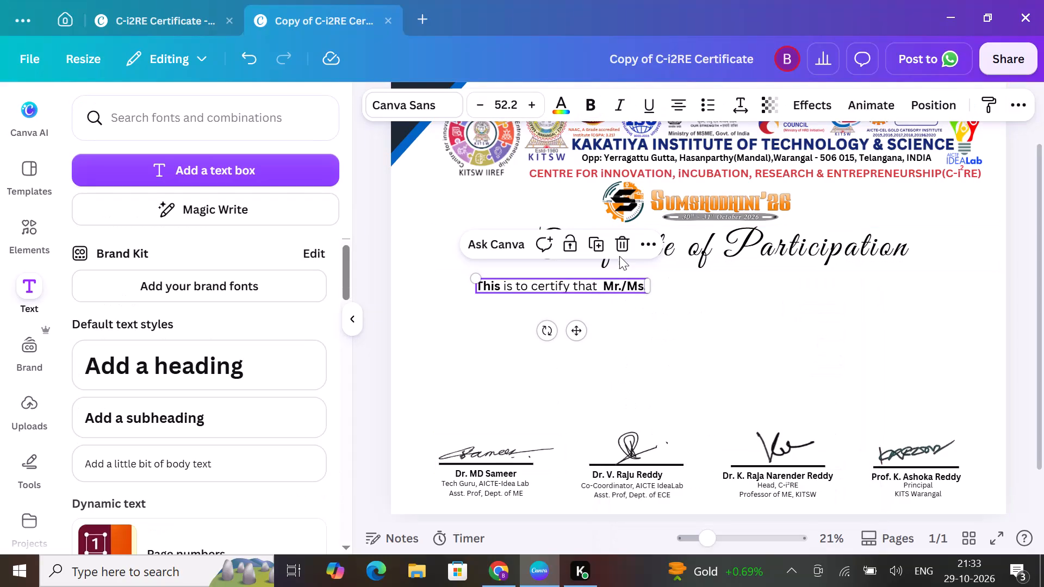
pyautogui.click(620, 252)
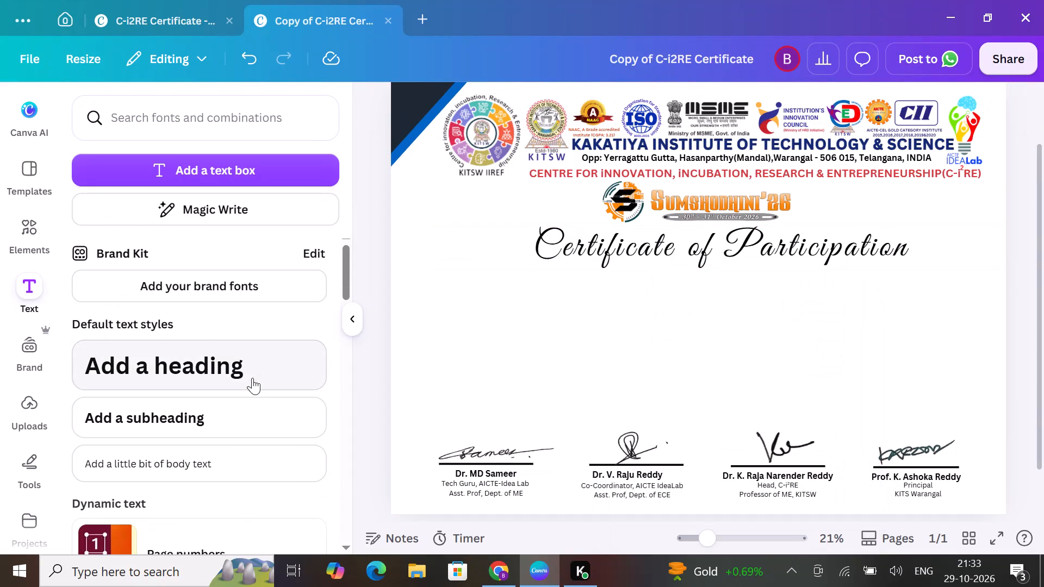
# Add a body-text box below the certificate title and enter "This is to certify that" in it.
pyautogui.click(180, 460)
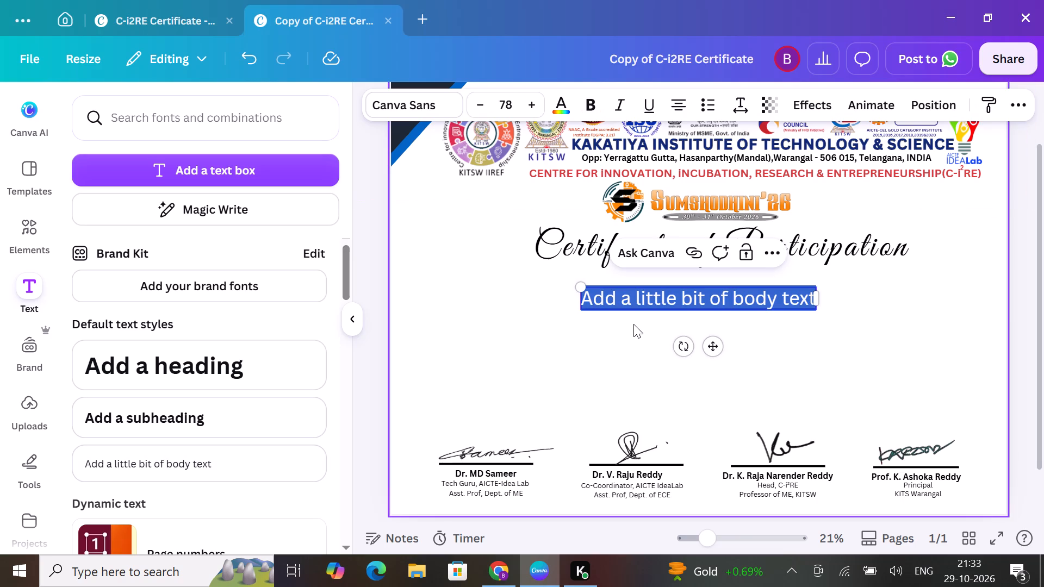
pyautogui.write('Th')
pyautogui.write('is is')
pyautogui.press('space')
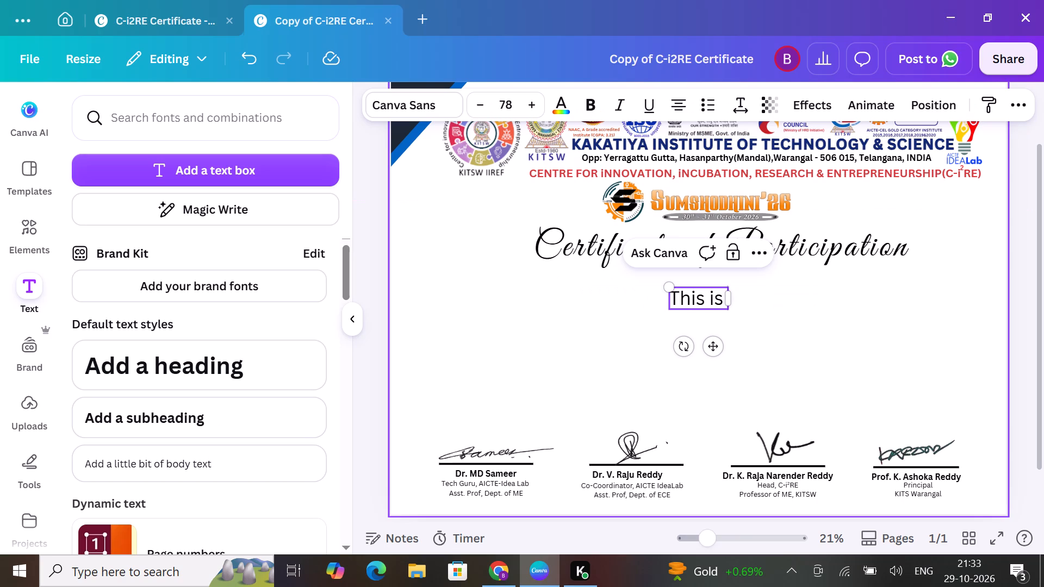
pyautogui.write('to certi')
pyautogui.press('f')
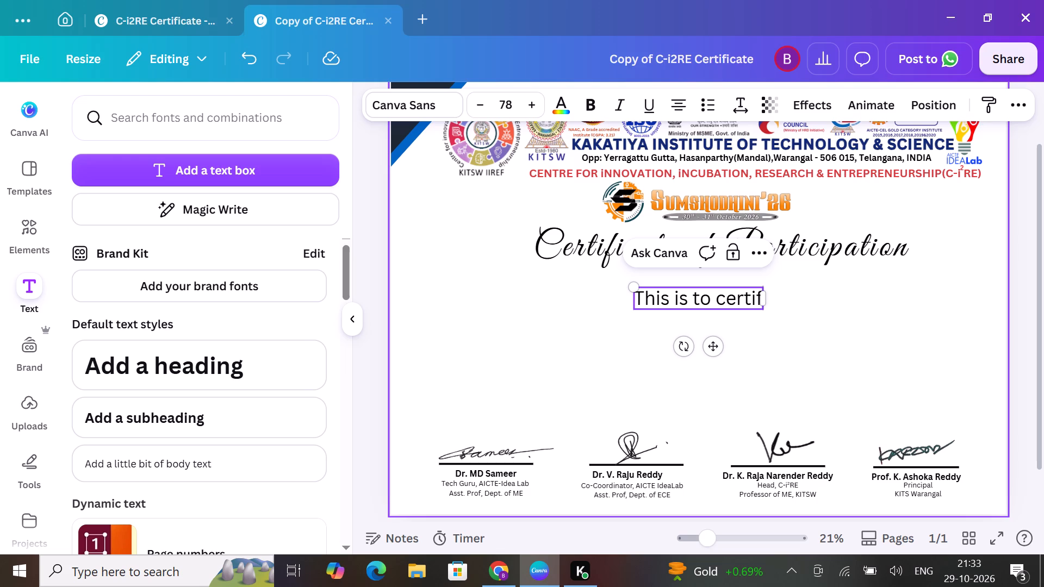
pyautogui.press('y')
pyautogui.press('space')
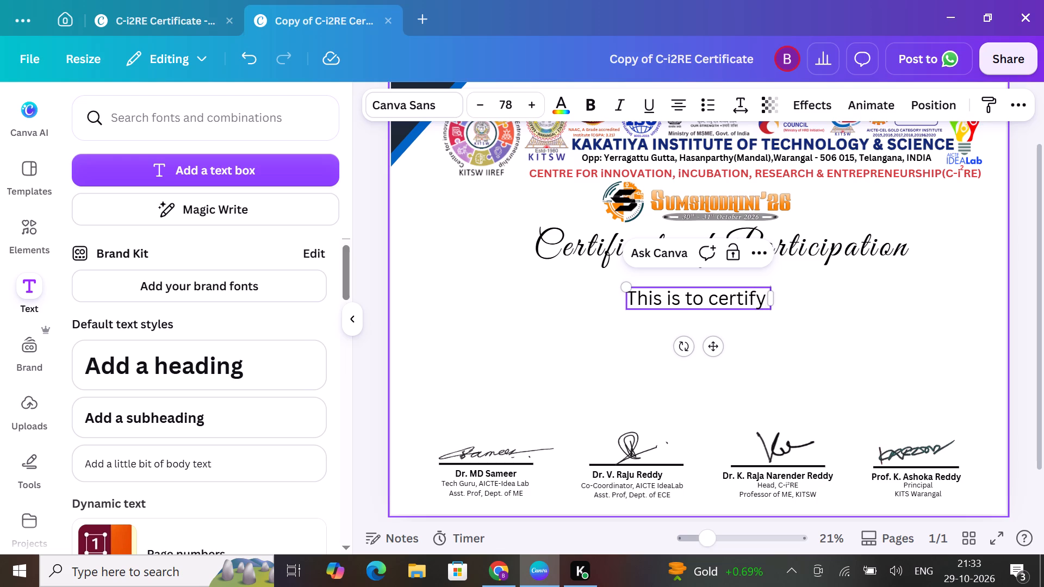
pyautogui.write('that')
pyautogui.press('space')
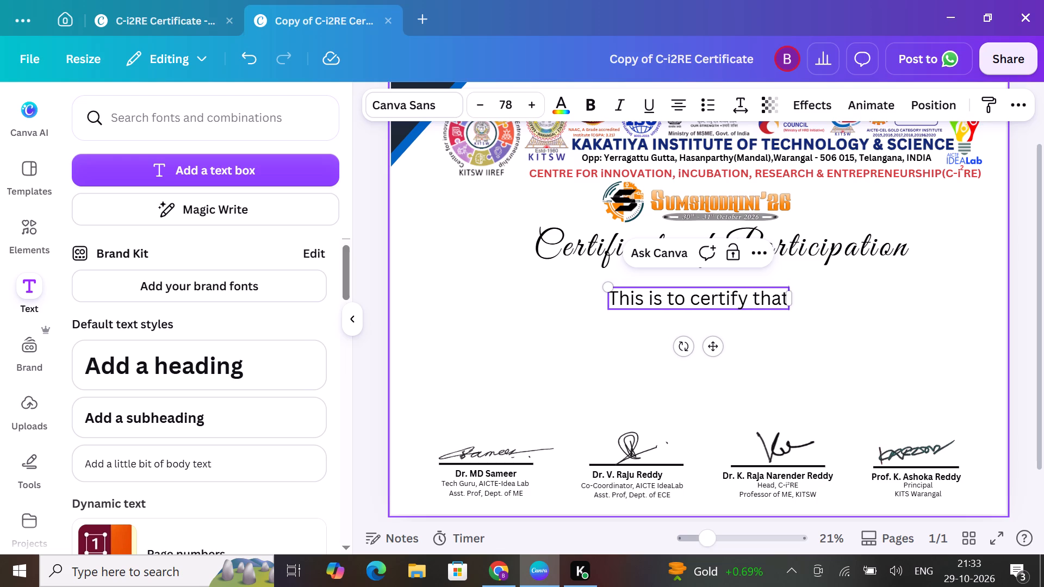
# Complete the first line with "Mr./Ms." followed by a long underscore blank for the recipient's name.
pyautogui.write('Mr.')
pyautogui.press('/')
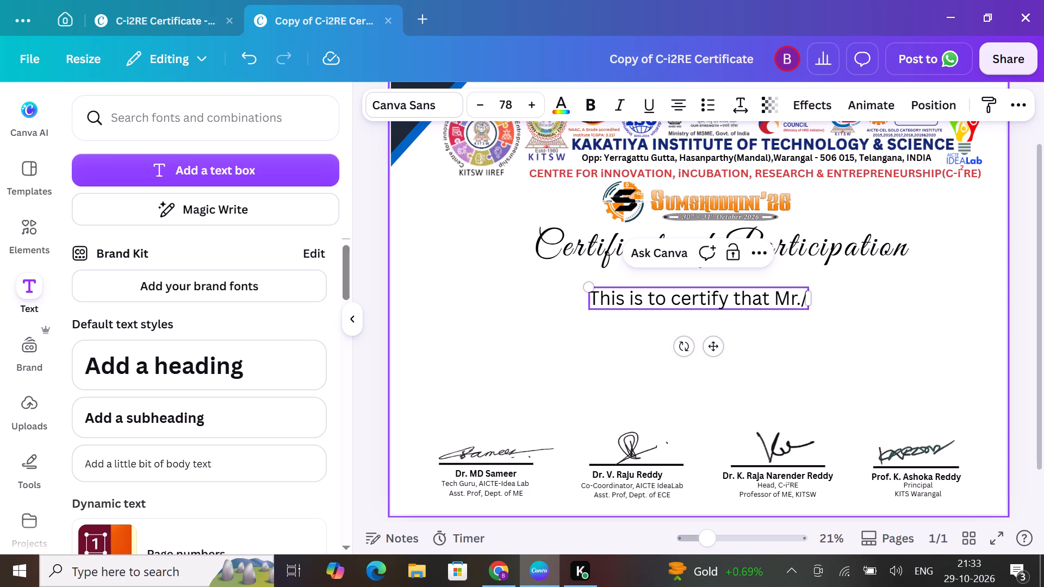
pyautogui.hotkey('shift', 'm')
pyautogui.press('r')
pyautogui.press('BackSpace')
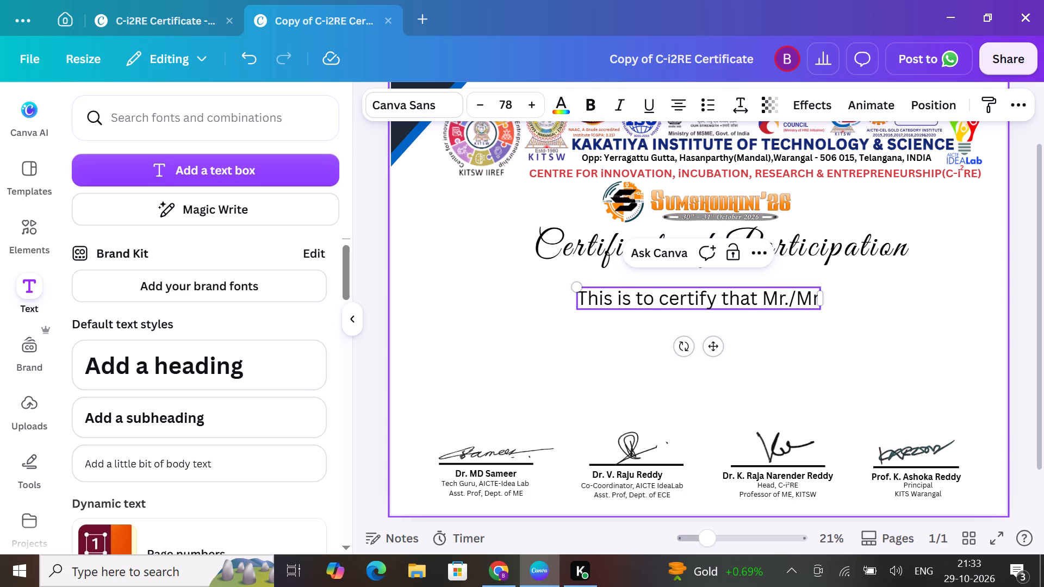
pyautogui.press('s')
pyautogui.press('.')
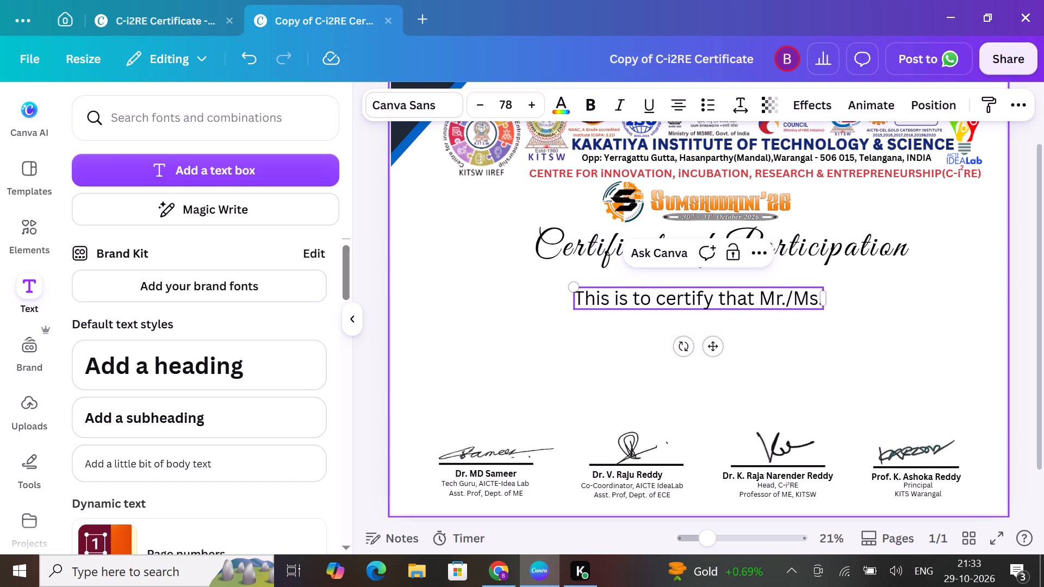
pyautogui.press('space')
pyautogui.write('_____________________________')
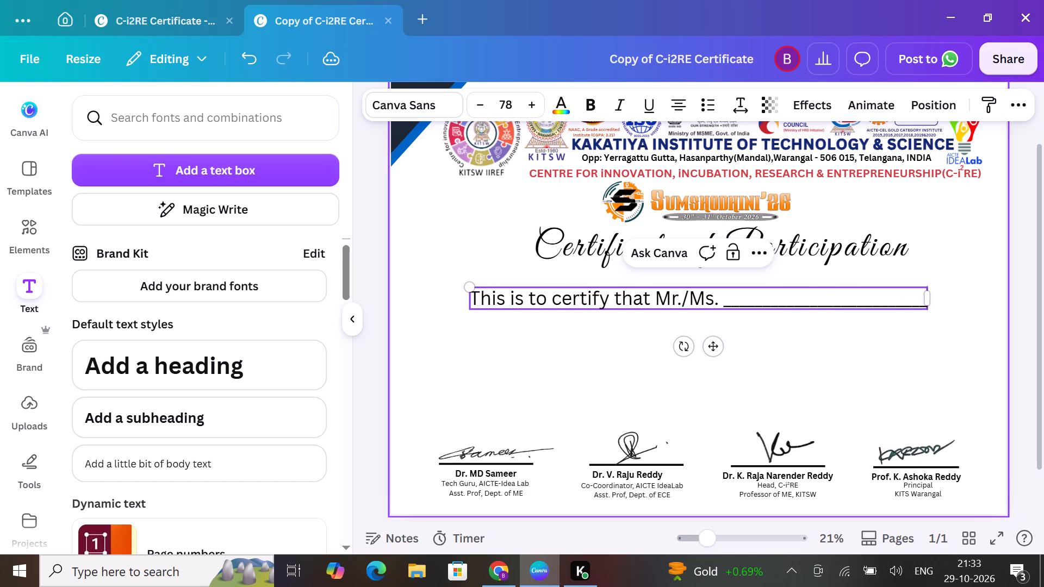
pyautogui.write('__')
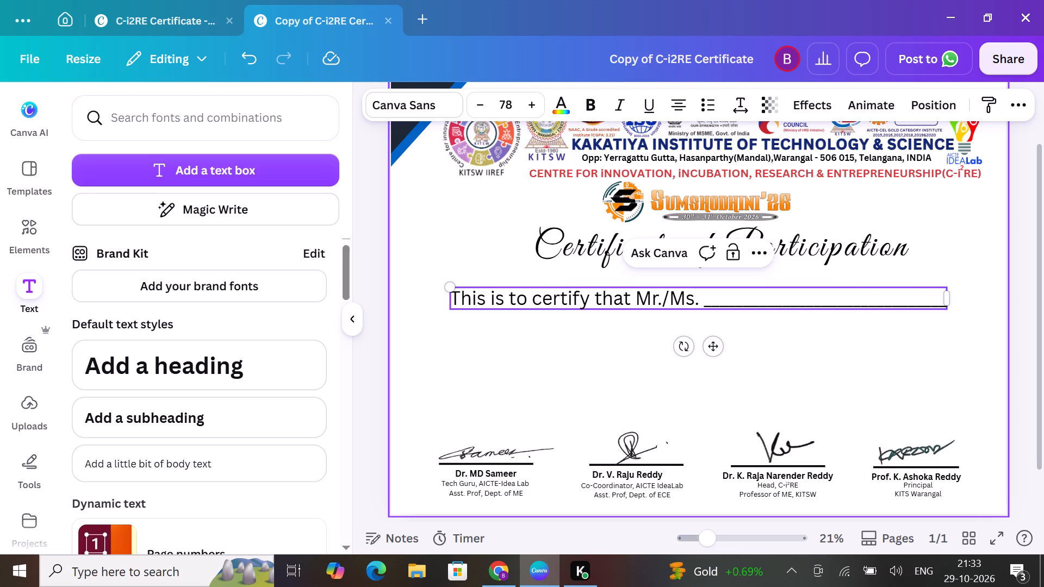
# Start a second line in the same text box reading "a student of".
pyautogui.press('Return')
pyautogui.press('a')
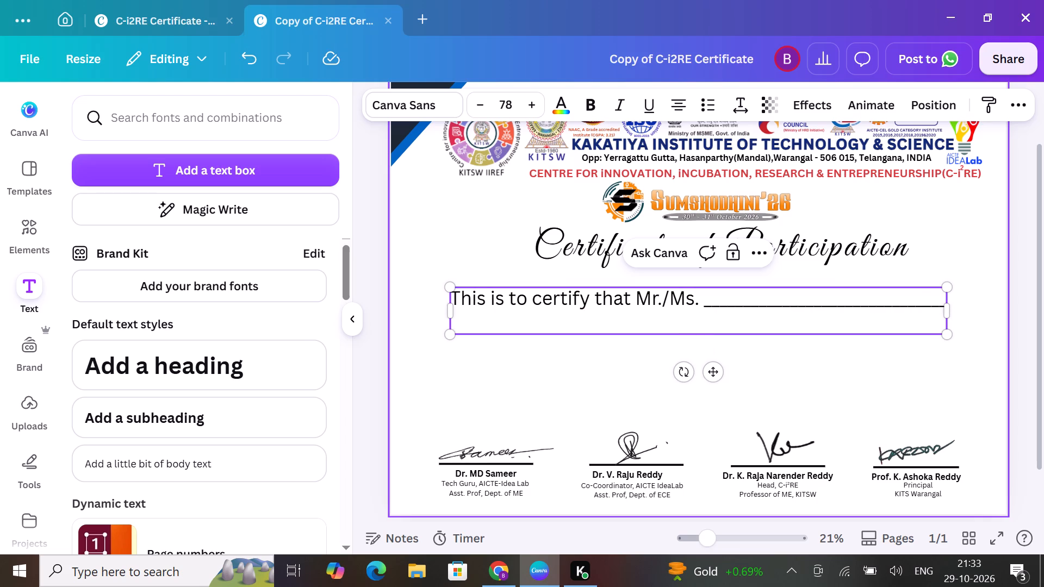
pyautogui.press('space')
pyautogui.write('stue')
pyautogui.press('BackSpace')
pyautogui.write('de')
pyautogui.write('nt of')
pyautogui.press('space')
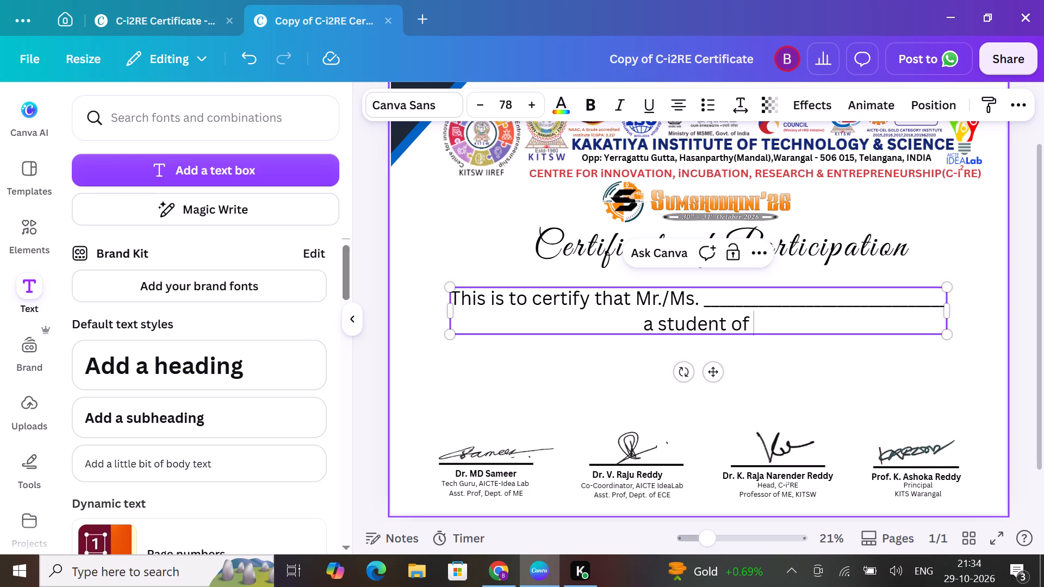
# Add a long underscore blank after "a student of", trimmed slightly shorter than the full line width.
pyautogui.write('______________________________________________')
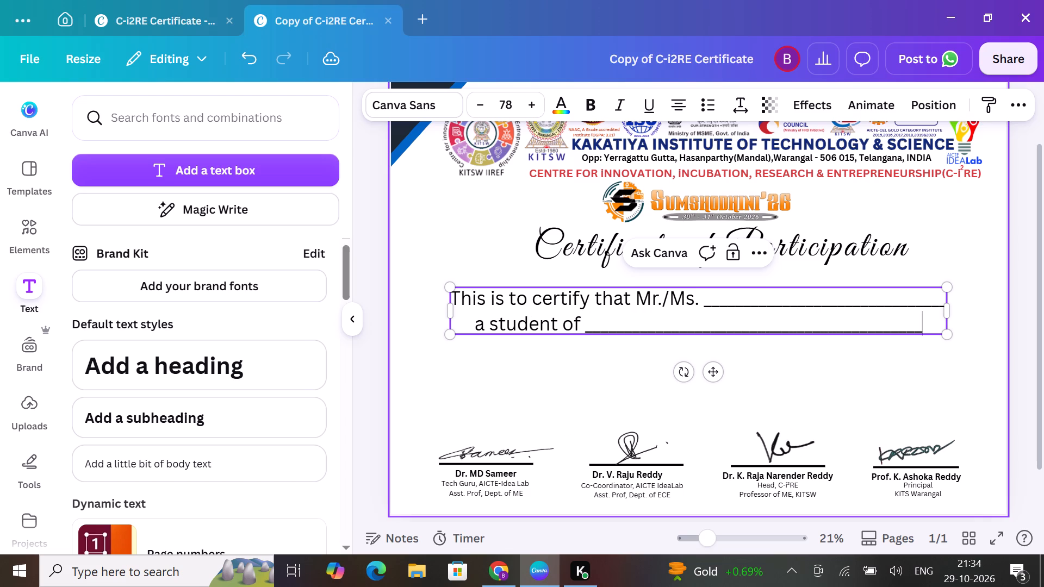
pyautogui.write('___')
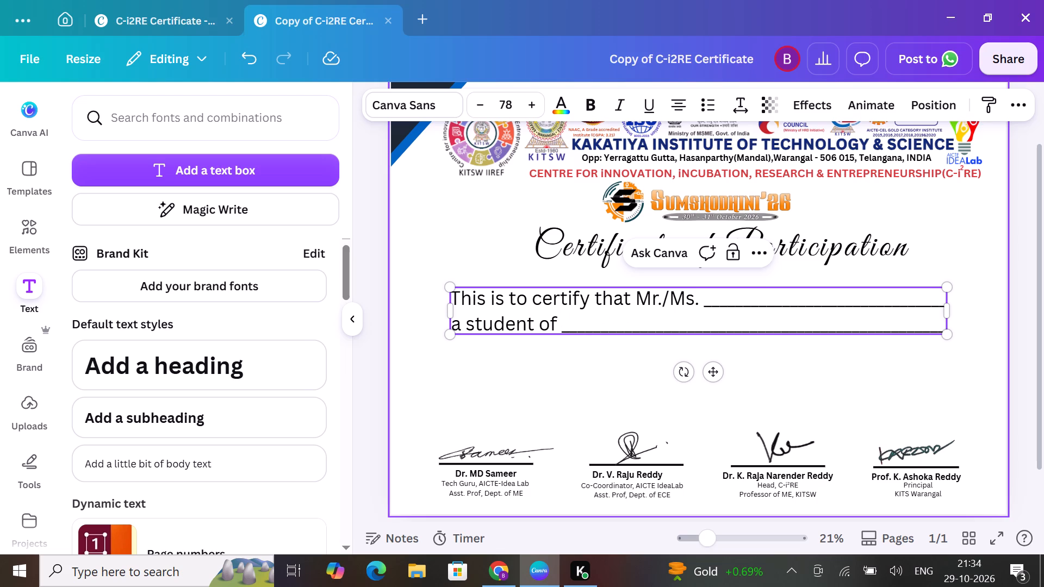
pyautogui.write('__')
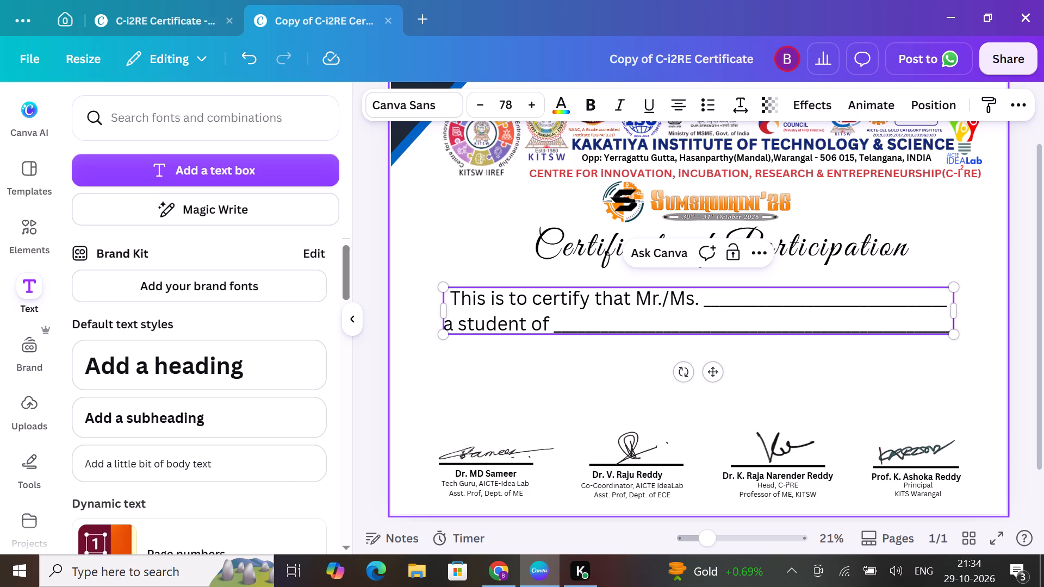
pyautogui.press('BackSpace')
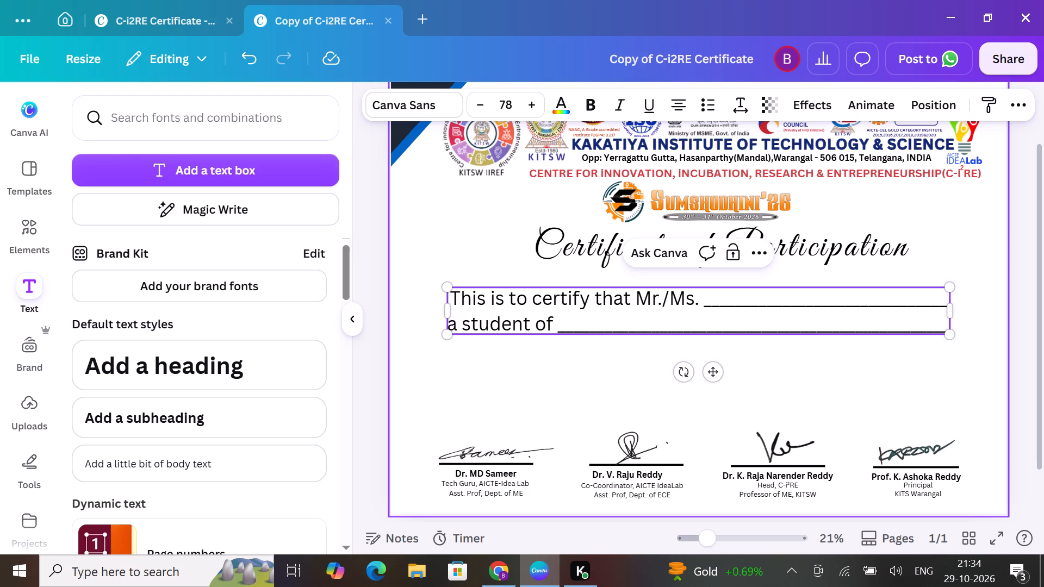
pyautogui.press('BackSpace')
pyautogui.press('BackSpace')
pyautogui.press('BackSpace')
pyautogui.press('BackSpace')
pyautogui.press('BackSpace')
pyautogui.press('BackSpace')
pyautogui.press('BackSpace')
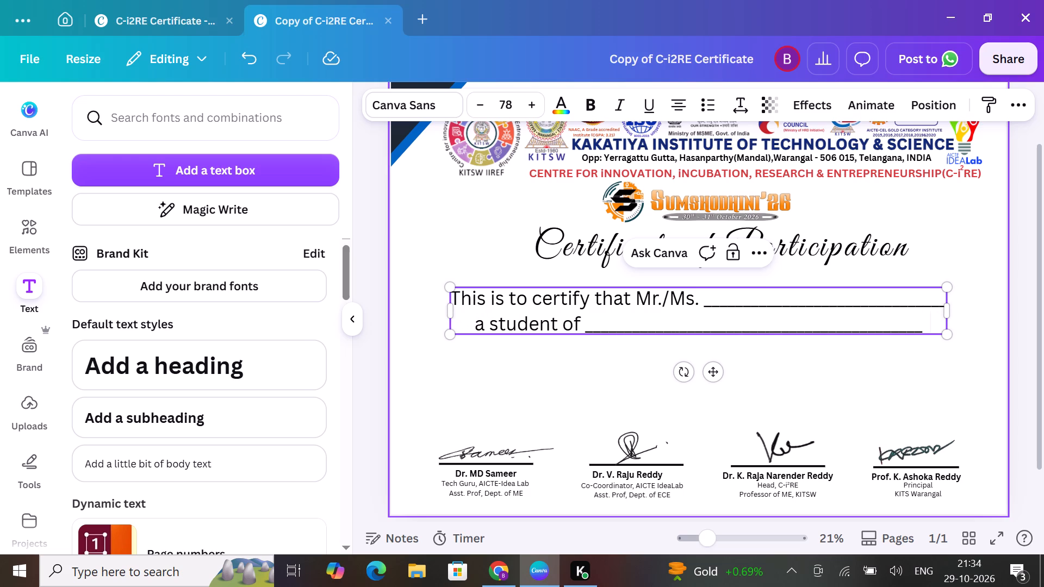
# Add a third line reading "has participated in", checking the wording against the original C-i2RE Certificate design.
pyautogui.press('Return')
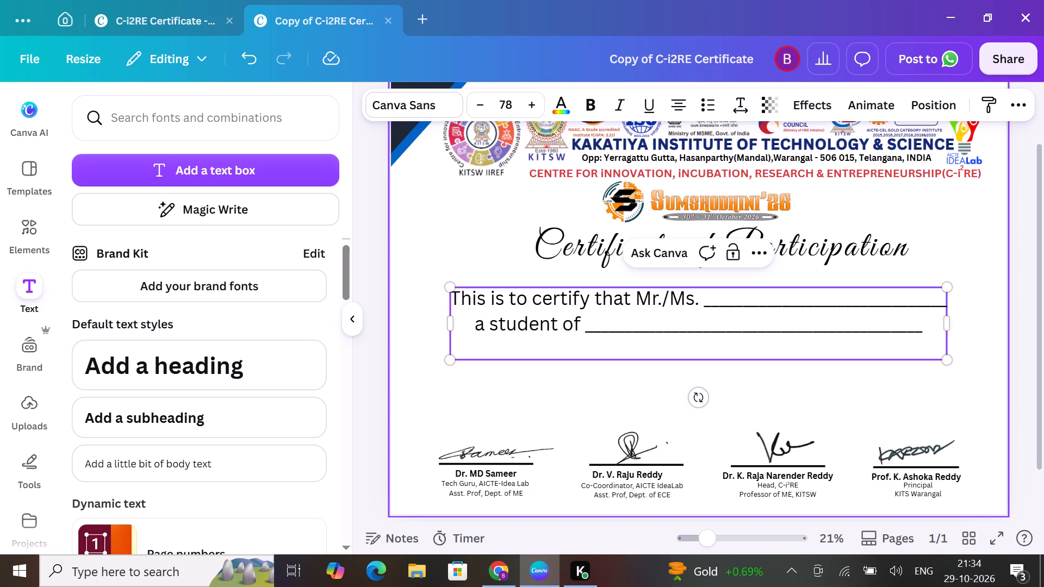
pyautogui.write('ha')
pyautogui.write('s participated')
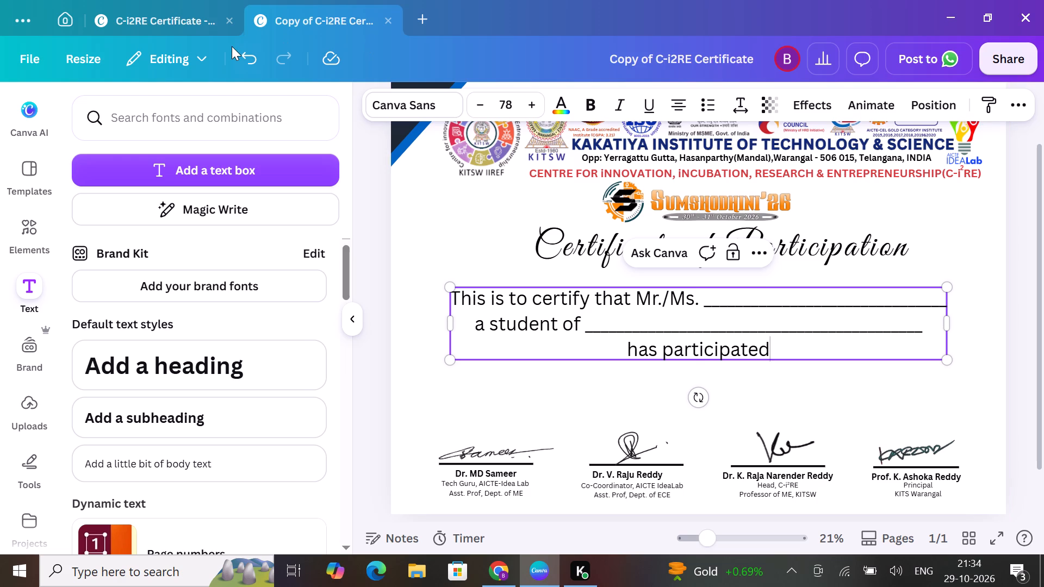
pyautogui.click(162, 18)
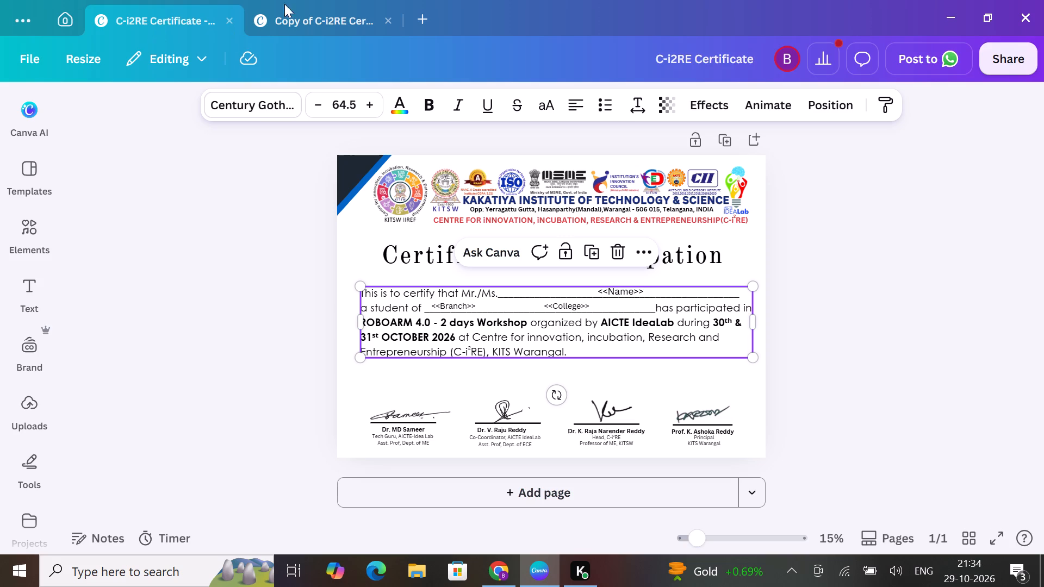
pyautogui.click(294, 17)
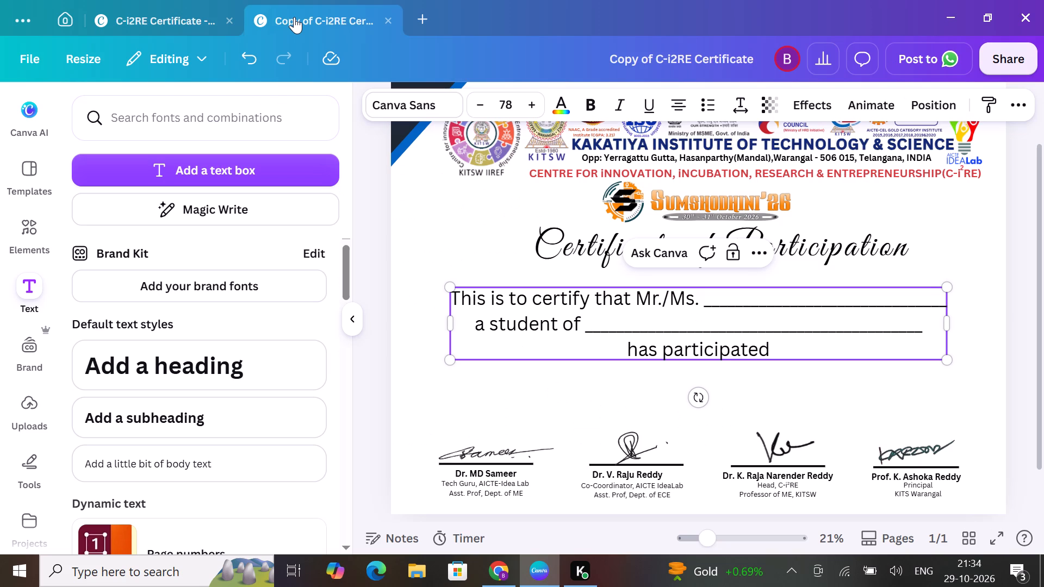
pyautogui.press('space')
pyautogui.write('in')
pyautogui.press('space')
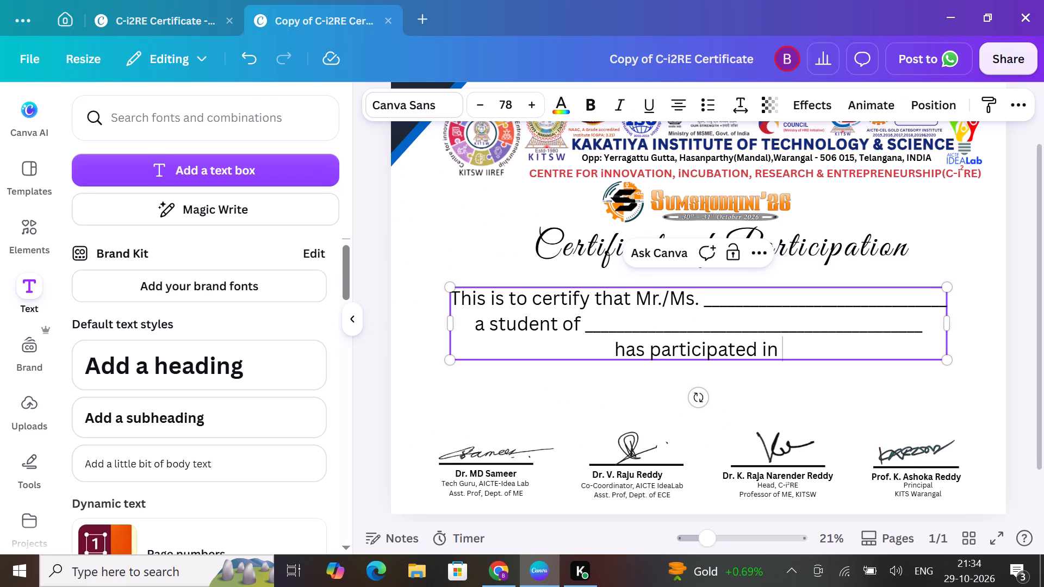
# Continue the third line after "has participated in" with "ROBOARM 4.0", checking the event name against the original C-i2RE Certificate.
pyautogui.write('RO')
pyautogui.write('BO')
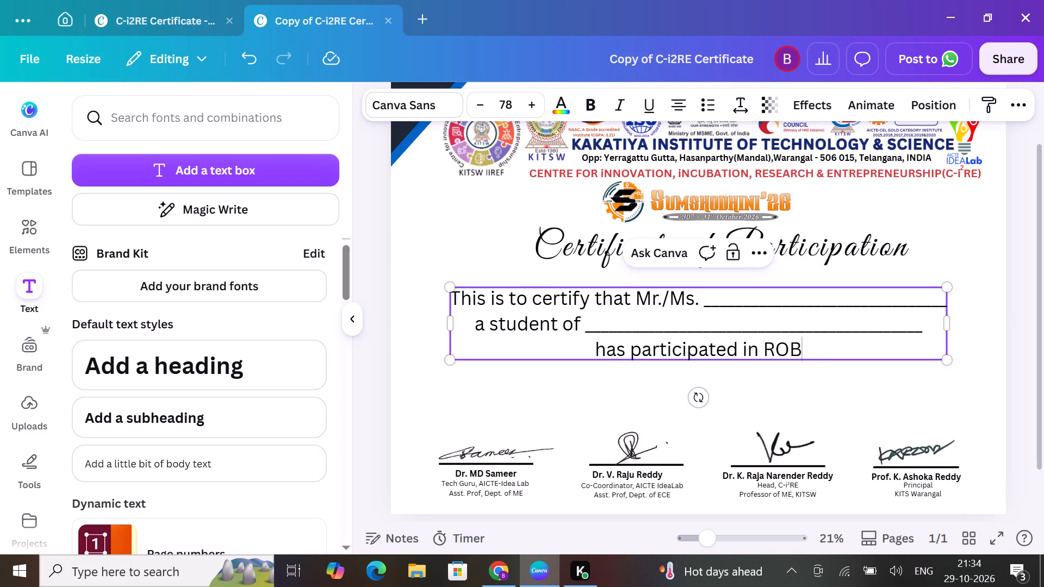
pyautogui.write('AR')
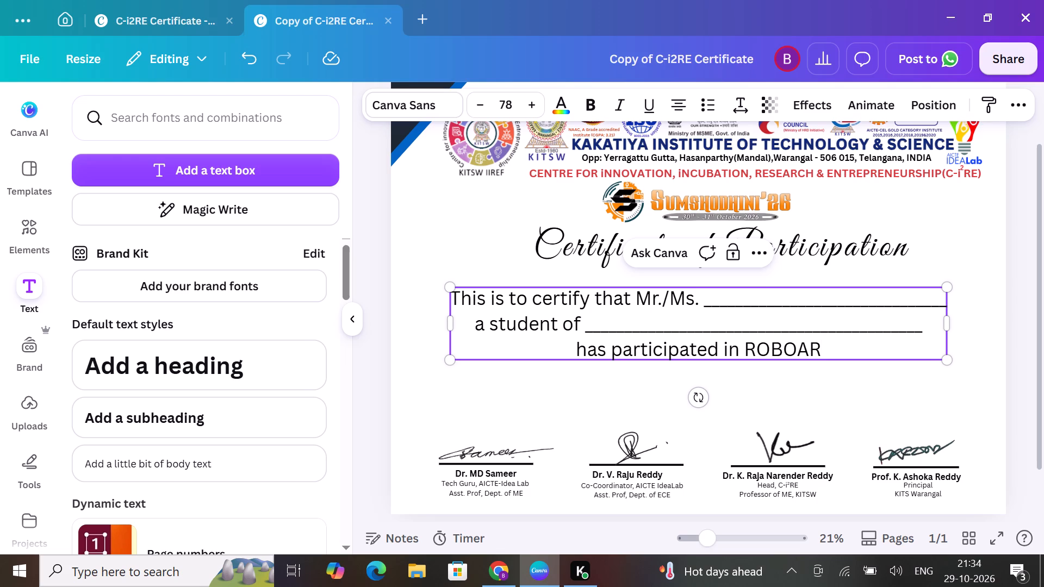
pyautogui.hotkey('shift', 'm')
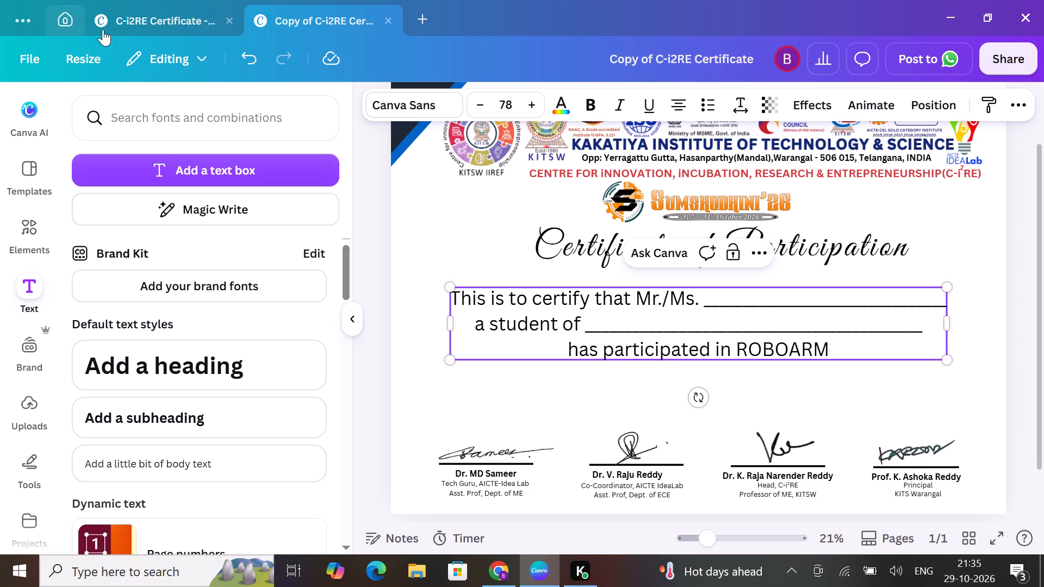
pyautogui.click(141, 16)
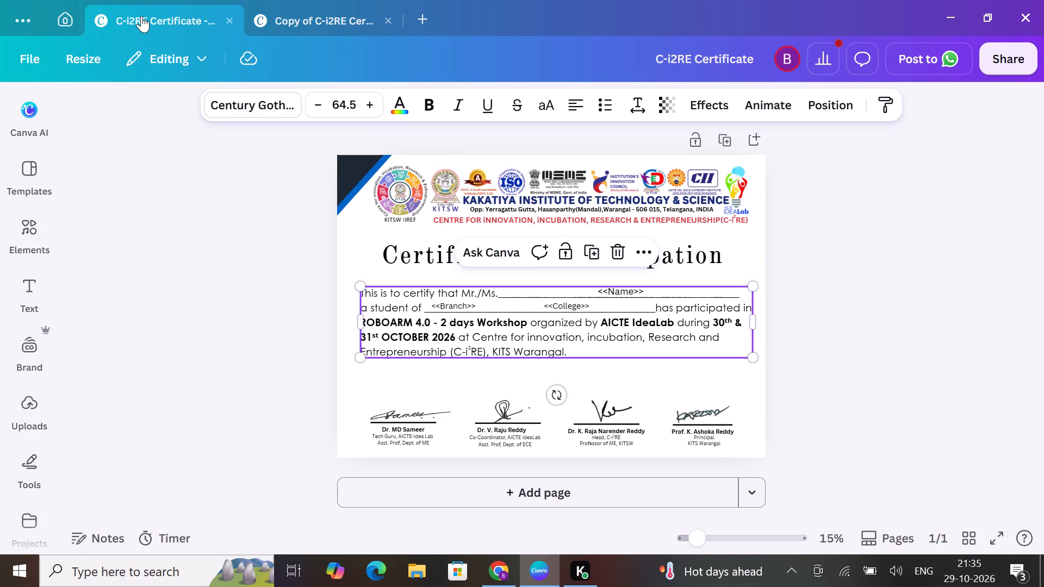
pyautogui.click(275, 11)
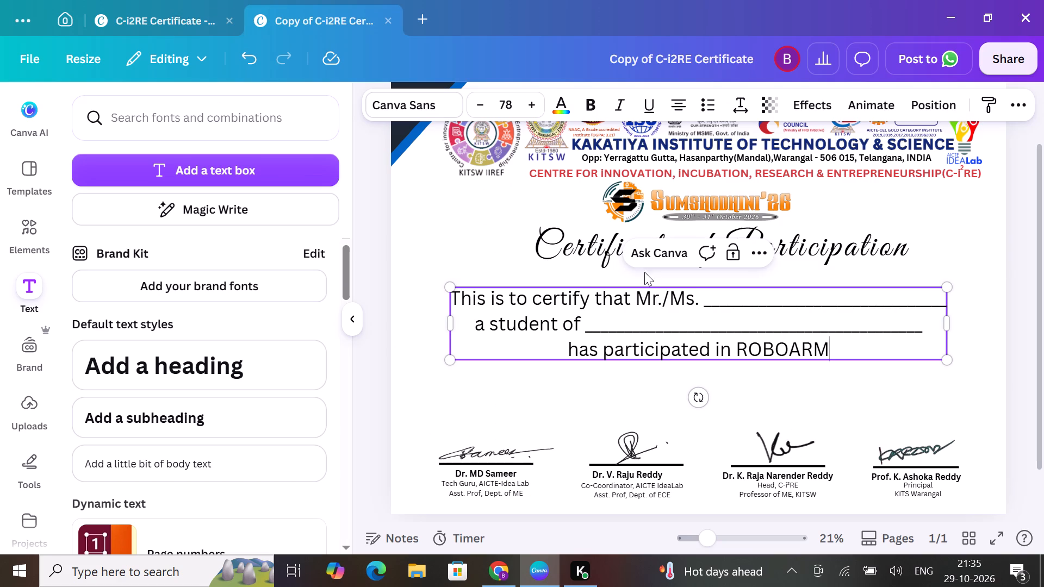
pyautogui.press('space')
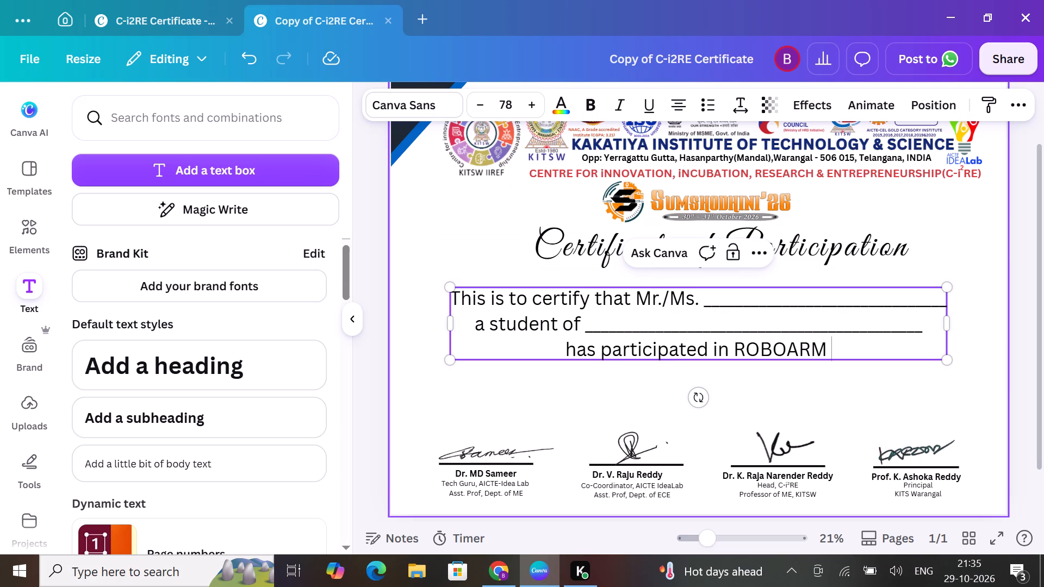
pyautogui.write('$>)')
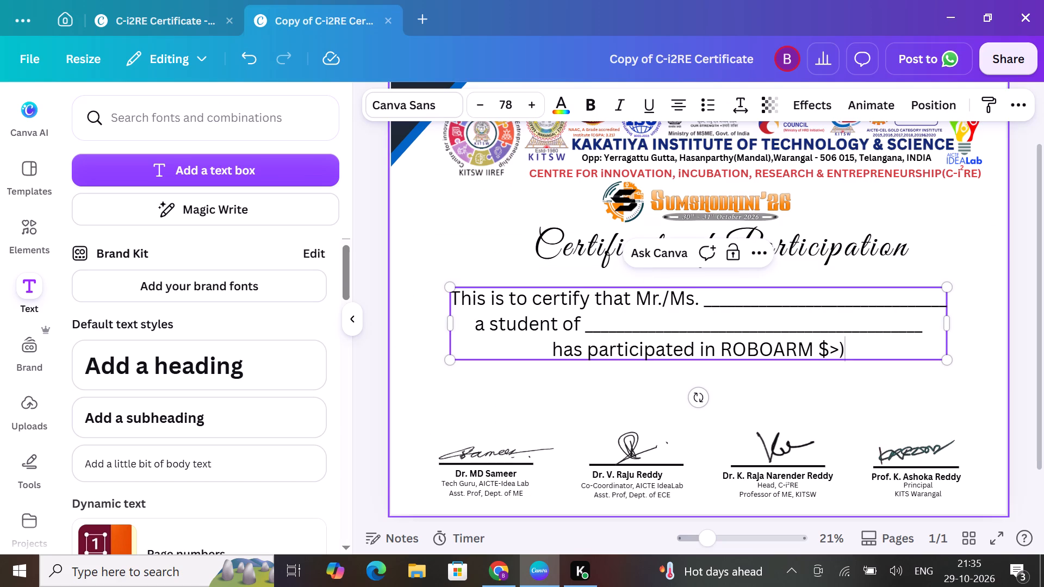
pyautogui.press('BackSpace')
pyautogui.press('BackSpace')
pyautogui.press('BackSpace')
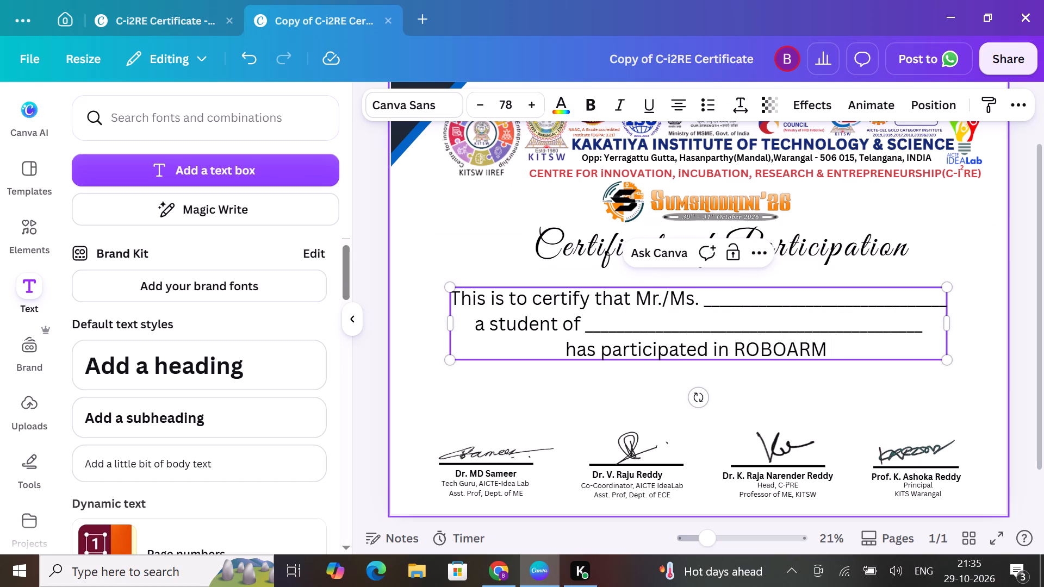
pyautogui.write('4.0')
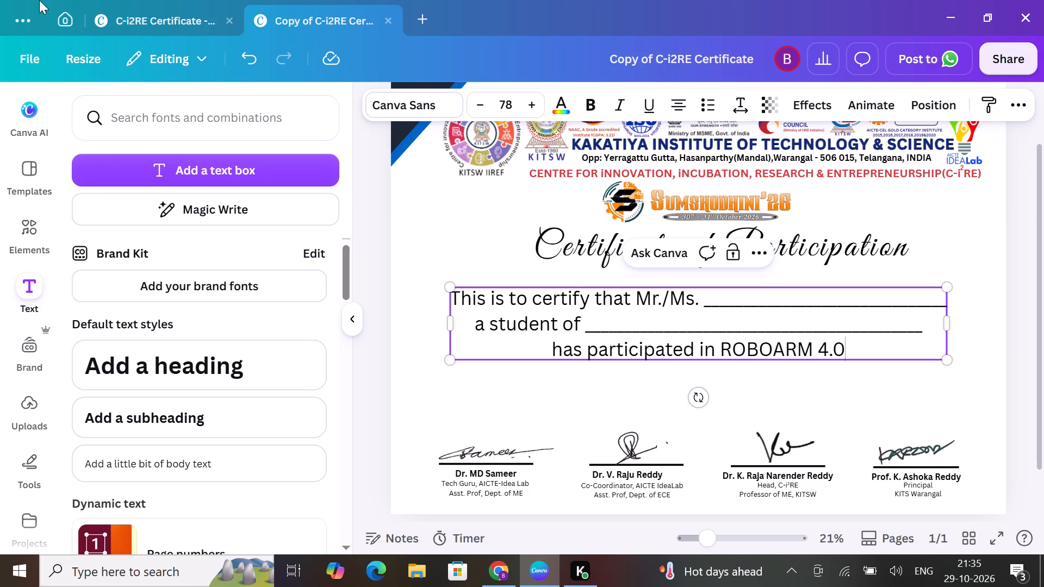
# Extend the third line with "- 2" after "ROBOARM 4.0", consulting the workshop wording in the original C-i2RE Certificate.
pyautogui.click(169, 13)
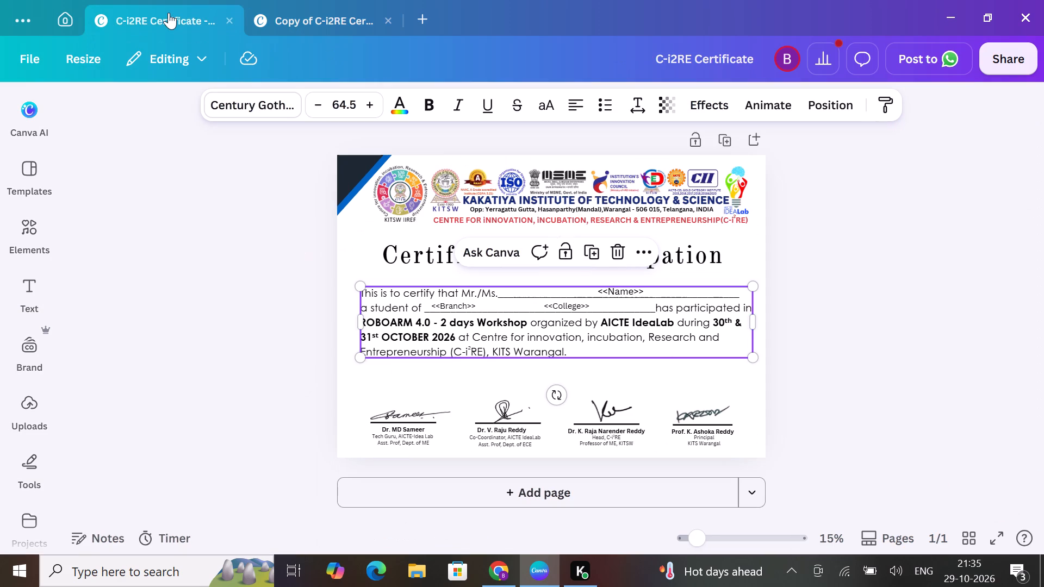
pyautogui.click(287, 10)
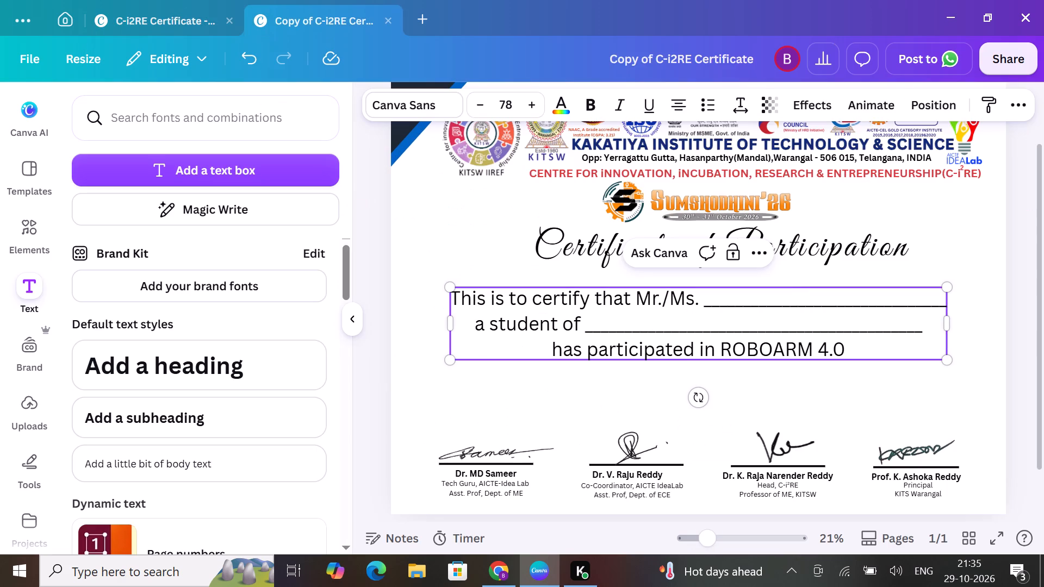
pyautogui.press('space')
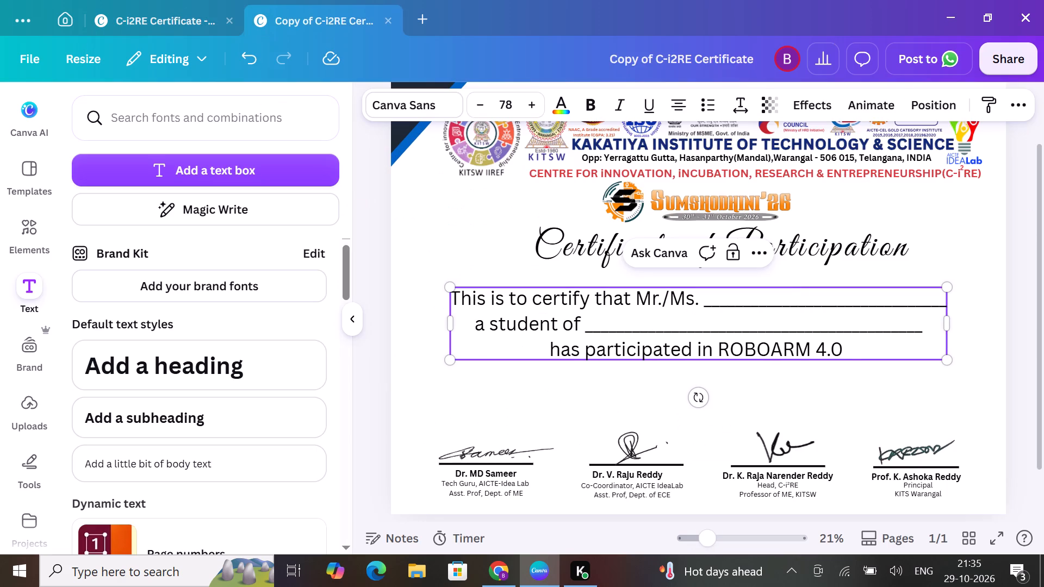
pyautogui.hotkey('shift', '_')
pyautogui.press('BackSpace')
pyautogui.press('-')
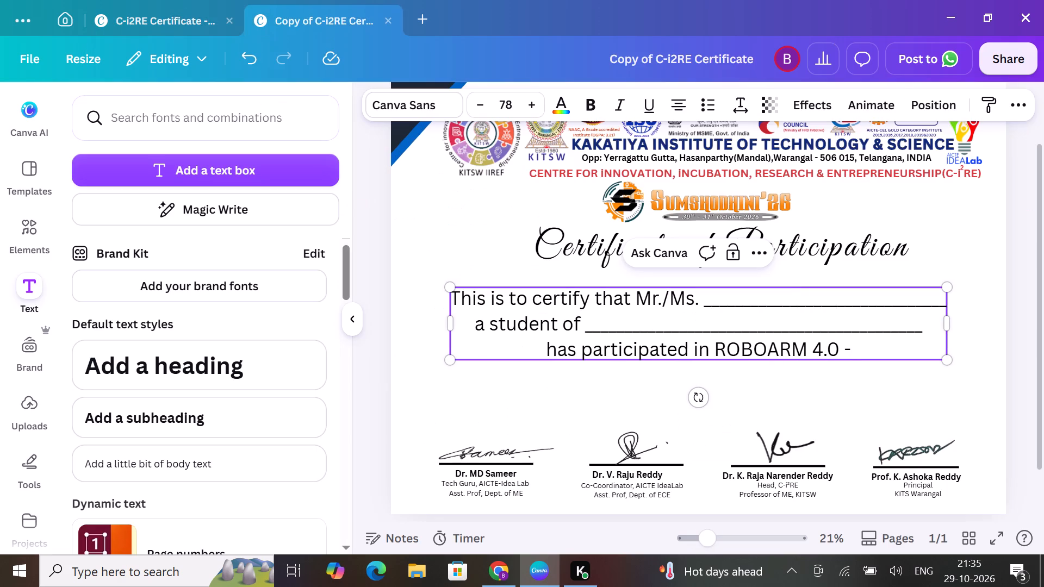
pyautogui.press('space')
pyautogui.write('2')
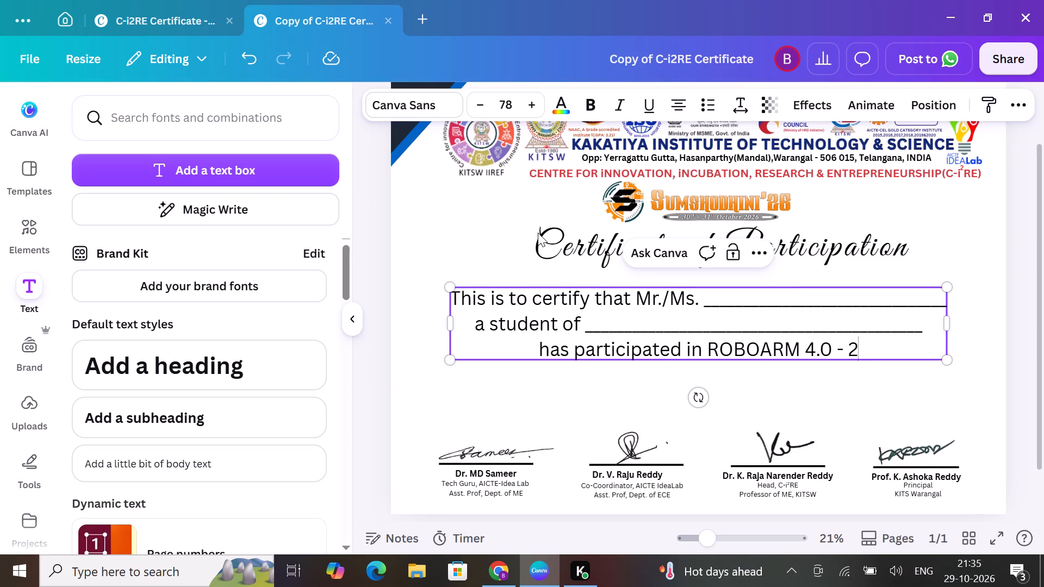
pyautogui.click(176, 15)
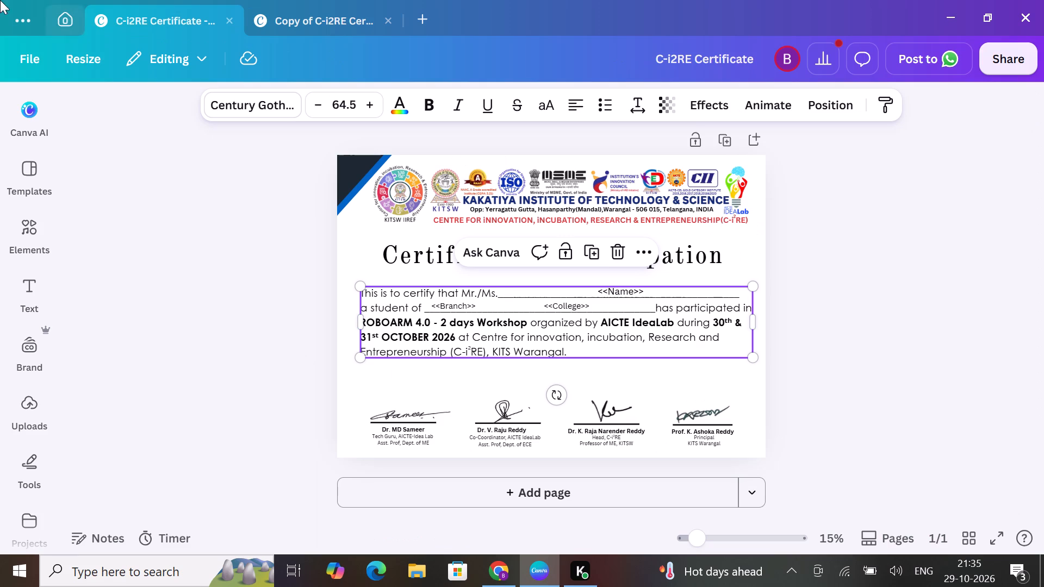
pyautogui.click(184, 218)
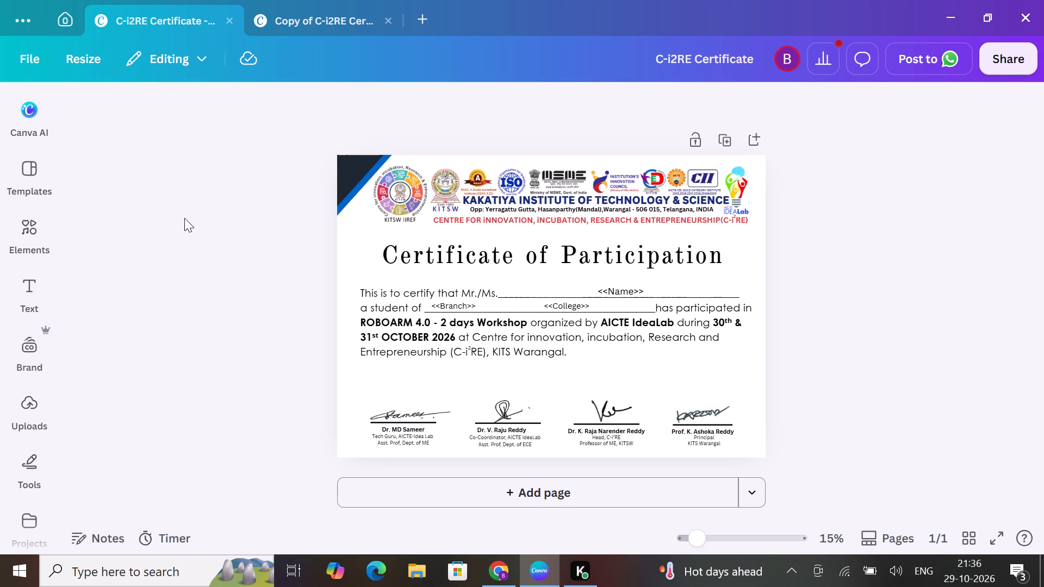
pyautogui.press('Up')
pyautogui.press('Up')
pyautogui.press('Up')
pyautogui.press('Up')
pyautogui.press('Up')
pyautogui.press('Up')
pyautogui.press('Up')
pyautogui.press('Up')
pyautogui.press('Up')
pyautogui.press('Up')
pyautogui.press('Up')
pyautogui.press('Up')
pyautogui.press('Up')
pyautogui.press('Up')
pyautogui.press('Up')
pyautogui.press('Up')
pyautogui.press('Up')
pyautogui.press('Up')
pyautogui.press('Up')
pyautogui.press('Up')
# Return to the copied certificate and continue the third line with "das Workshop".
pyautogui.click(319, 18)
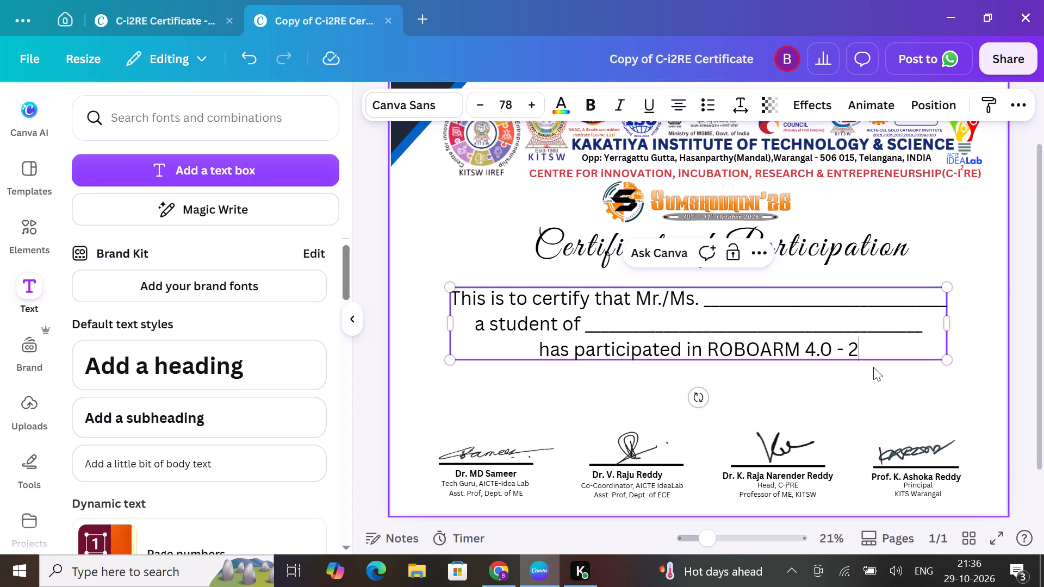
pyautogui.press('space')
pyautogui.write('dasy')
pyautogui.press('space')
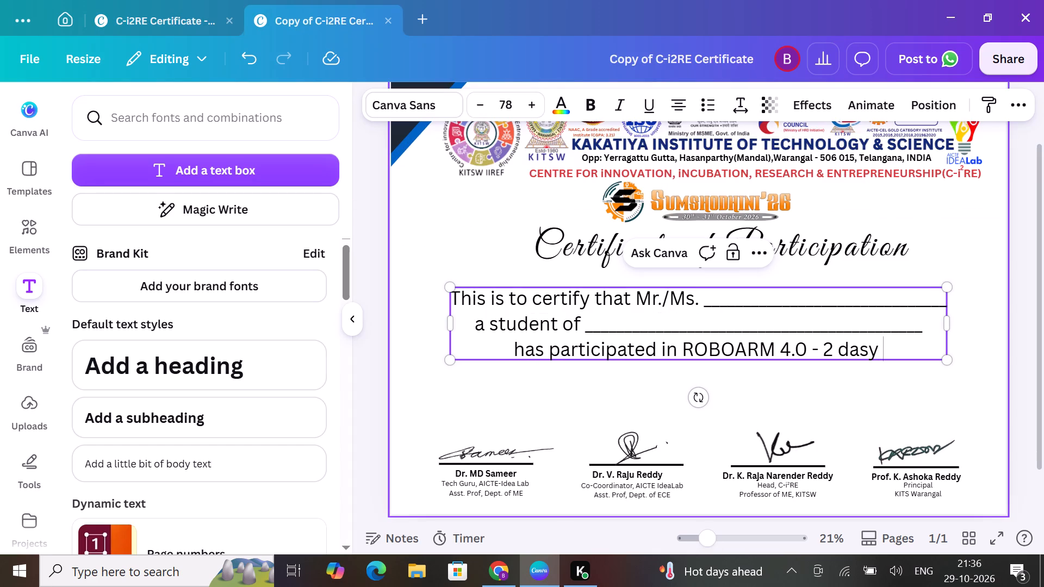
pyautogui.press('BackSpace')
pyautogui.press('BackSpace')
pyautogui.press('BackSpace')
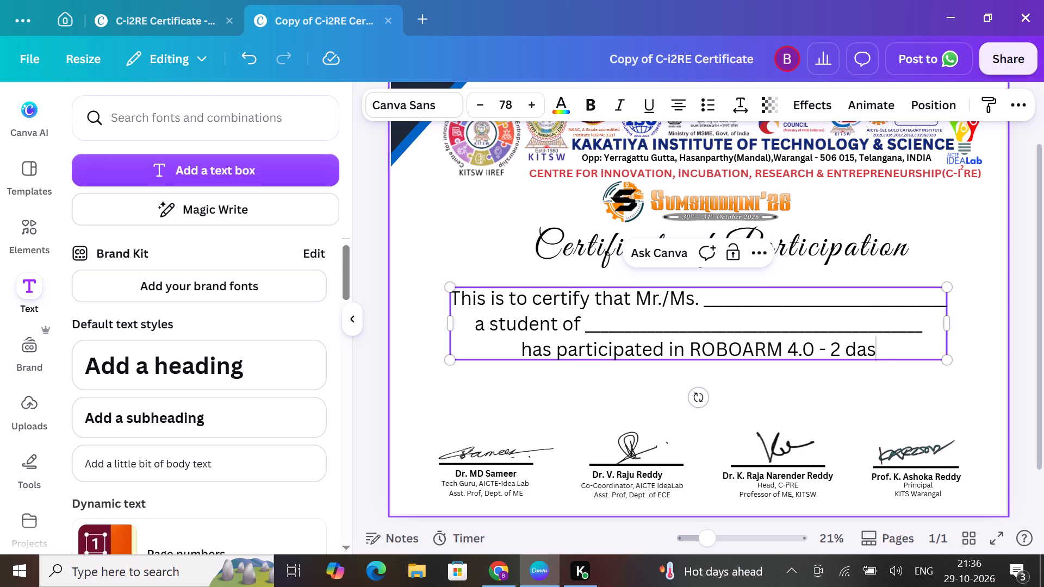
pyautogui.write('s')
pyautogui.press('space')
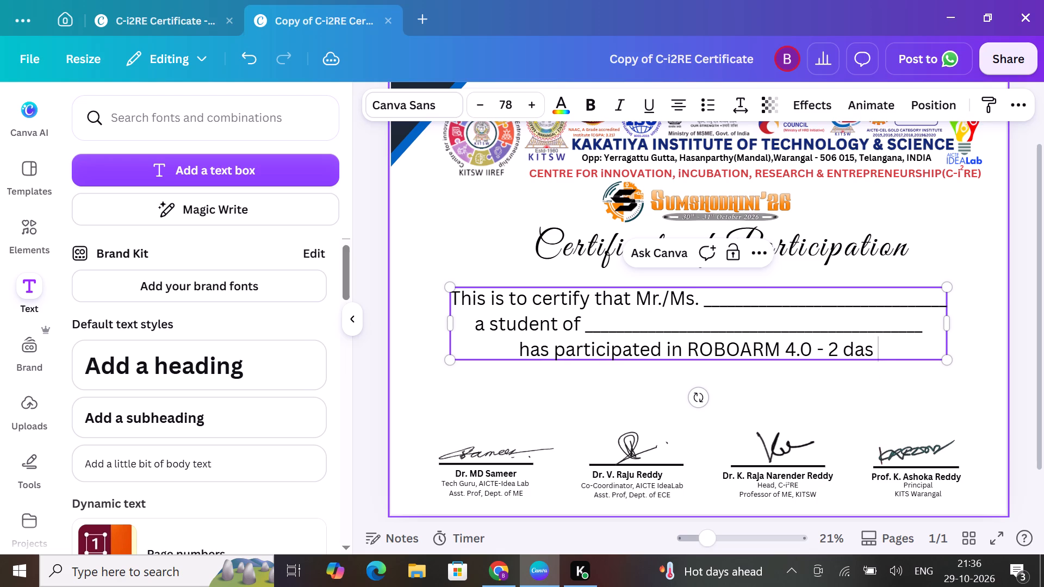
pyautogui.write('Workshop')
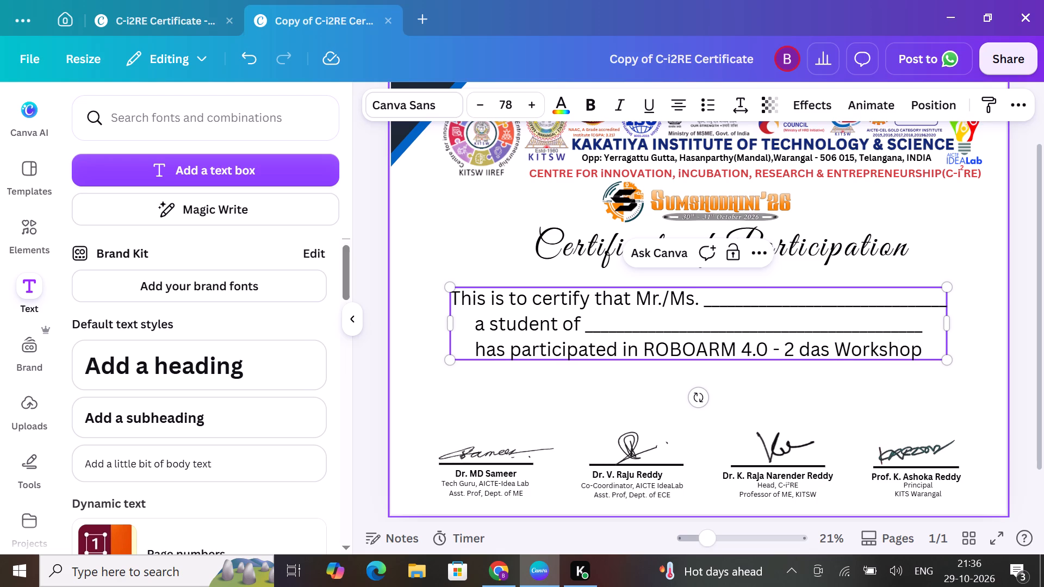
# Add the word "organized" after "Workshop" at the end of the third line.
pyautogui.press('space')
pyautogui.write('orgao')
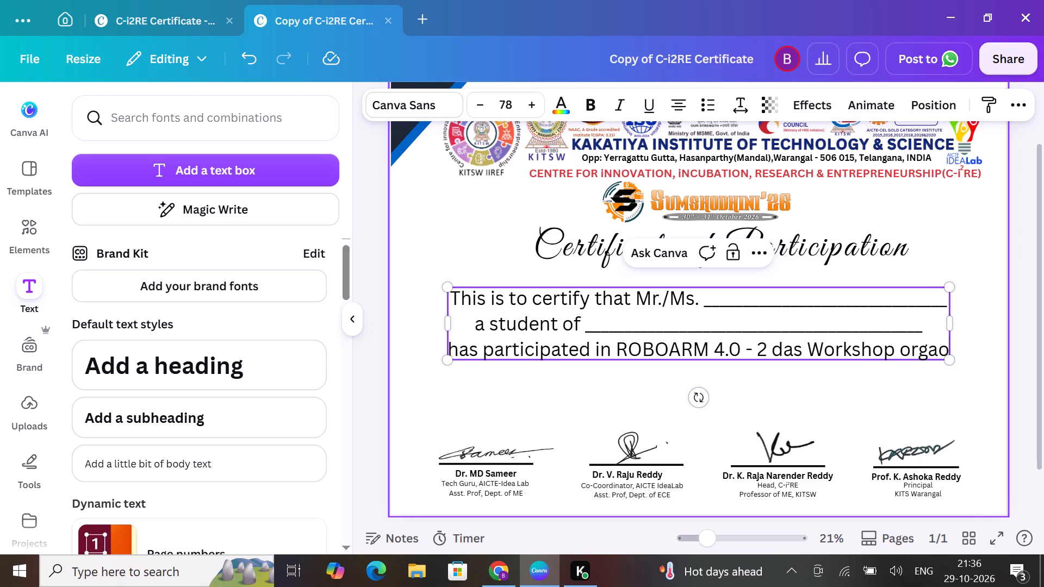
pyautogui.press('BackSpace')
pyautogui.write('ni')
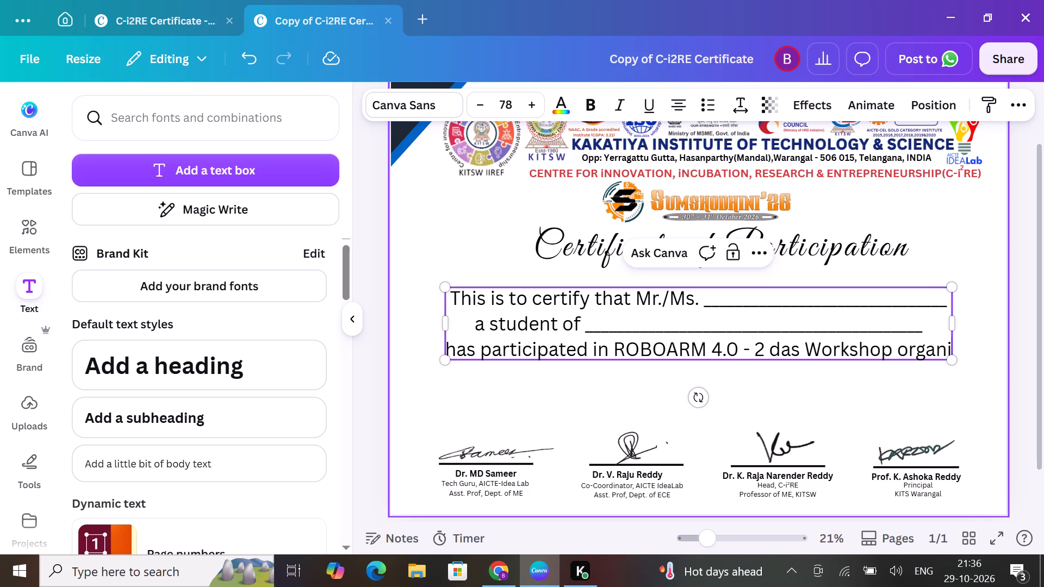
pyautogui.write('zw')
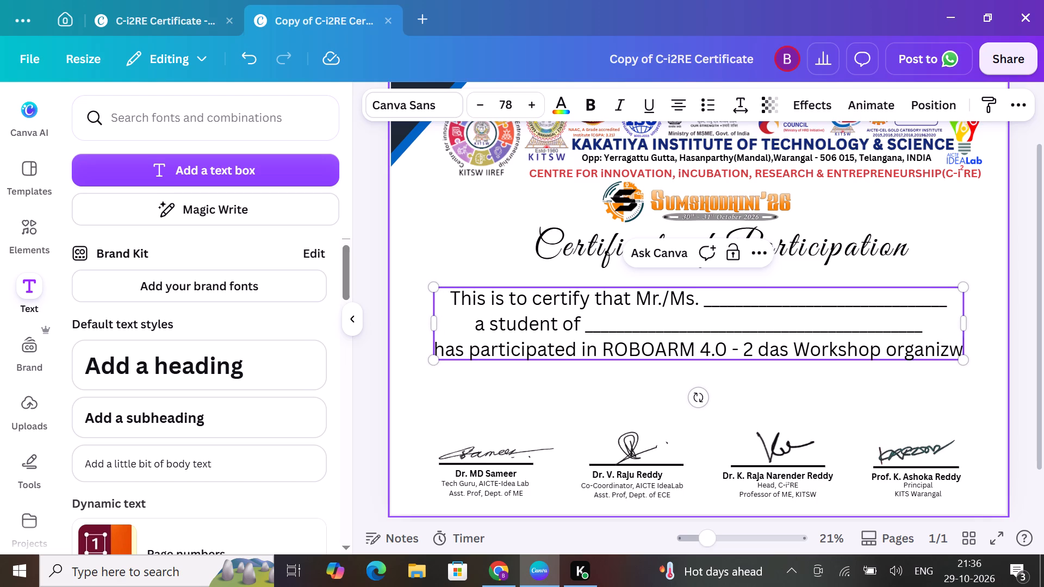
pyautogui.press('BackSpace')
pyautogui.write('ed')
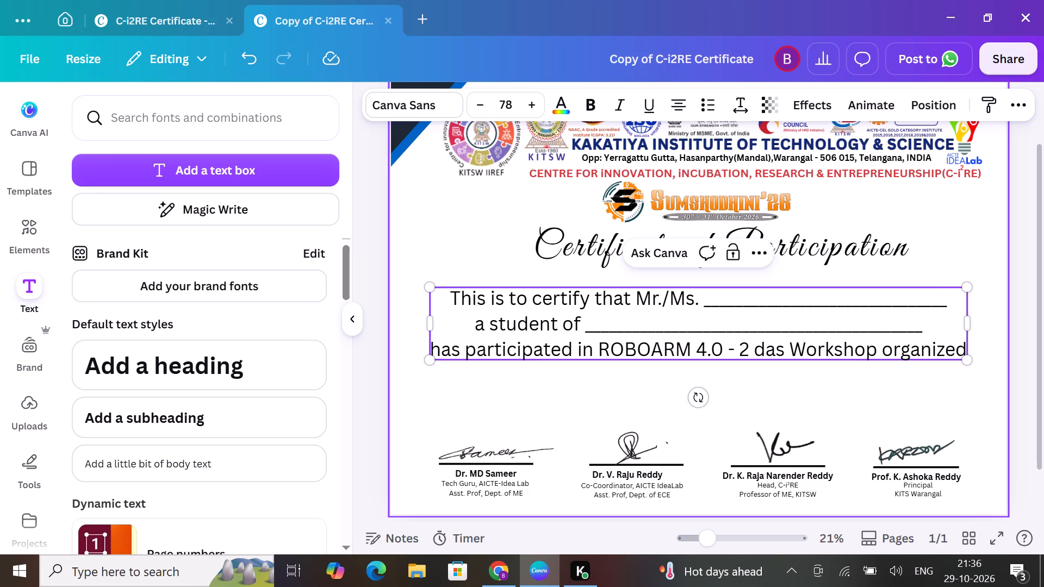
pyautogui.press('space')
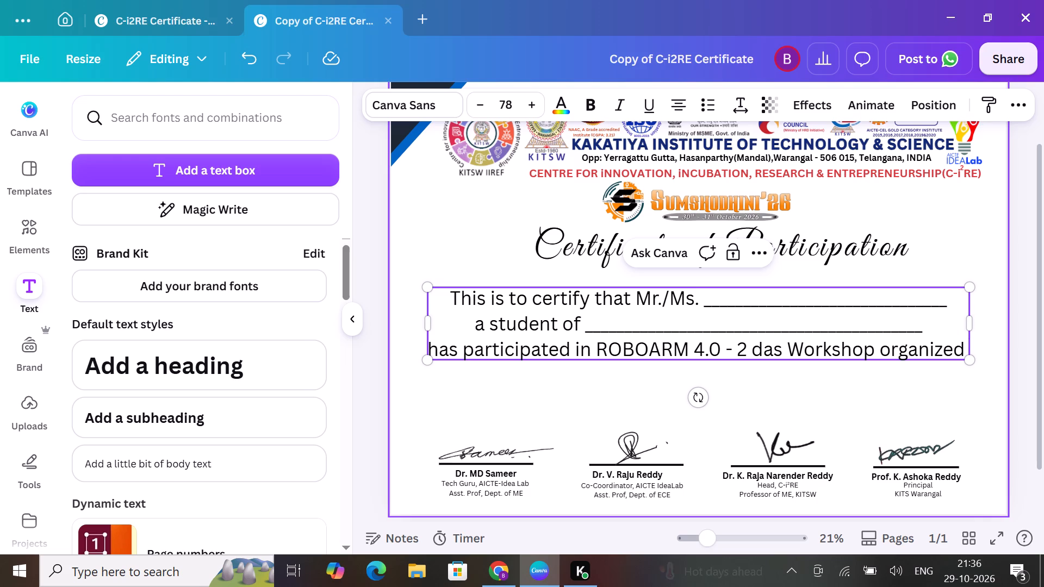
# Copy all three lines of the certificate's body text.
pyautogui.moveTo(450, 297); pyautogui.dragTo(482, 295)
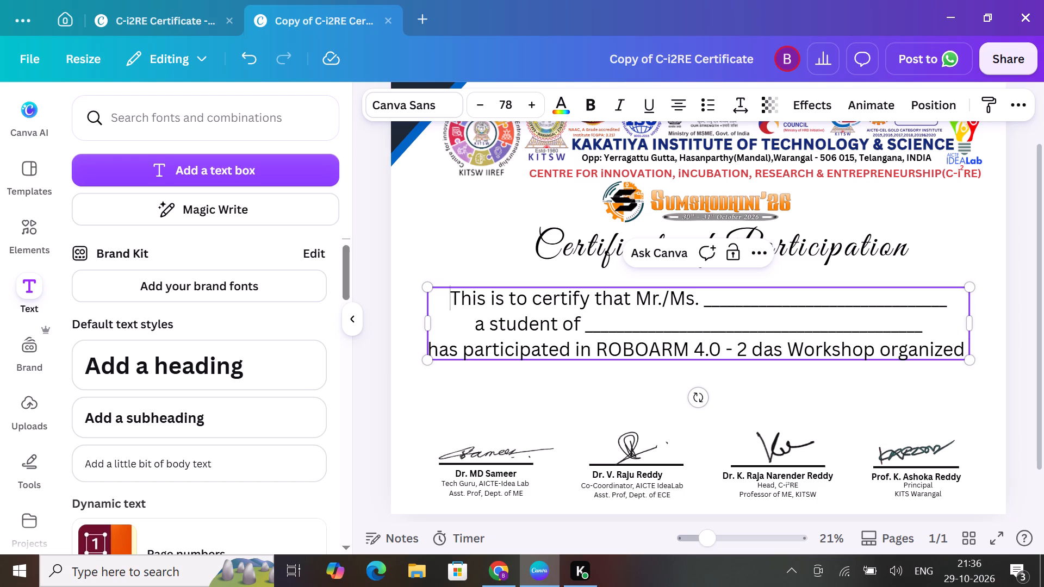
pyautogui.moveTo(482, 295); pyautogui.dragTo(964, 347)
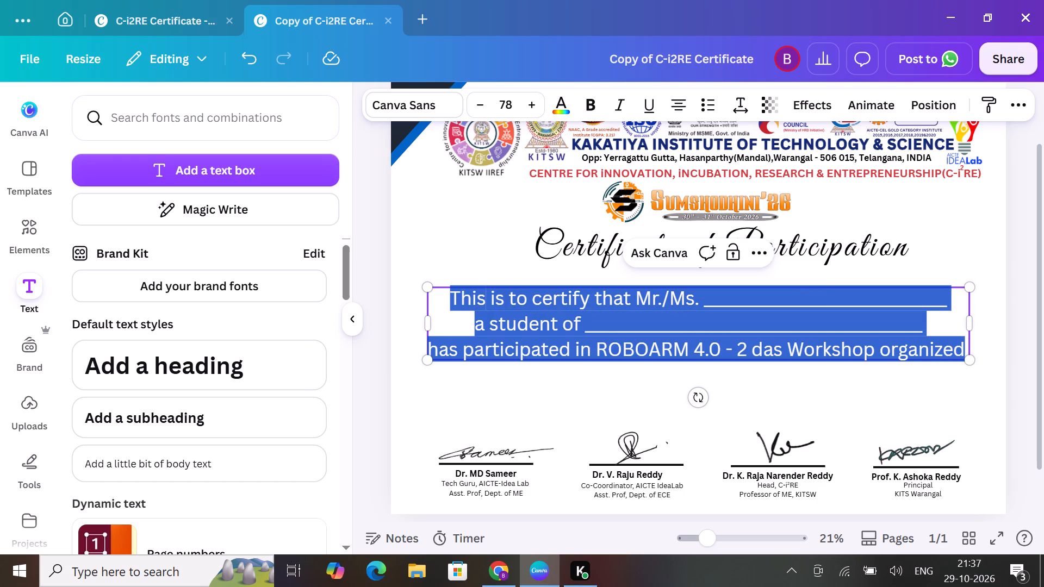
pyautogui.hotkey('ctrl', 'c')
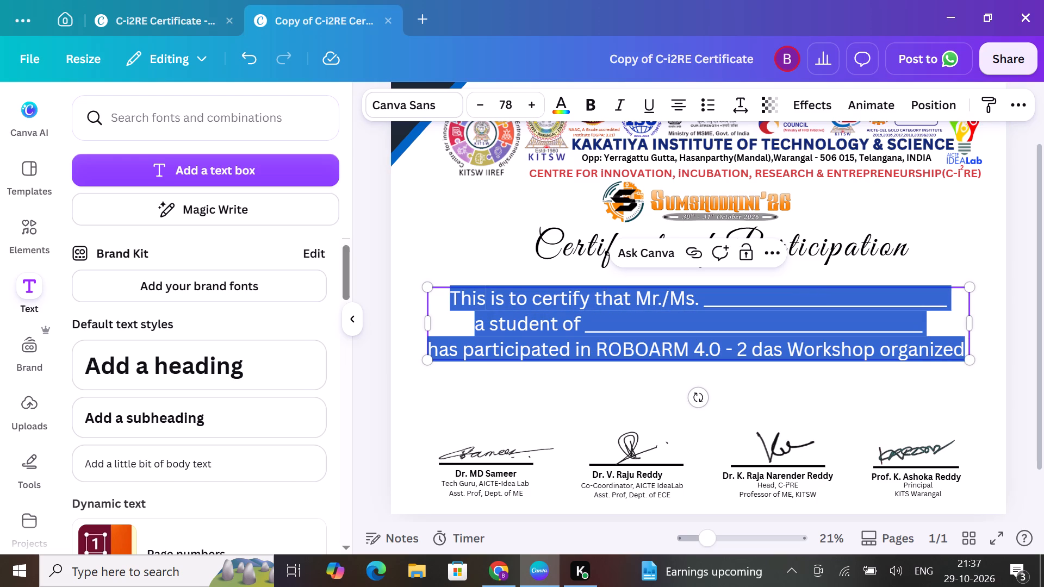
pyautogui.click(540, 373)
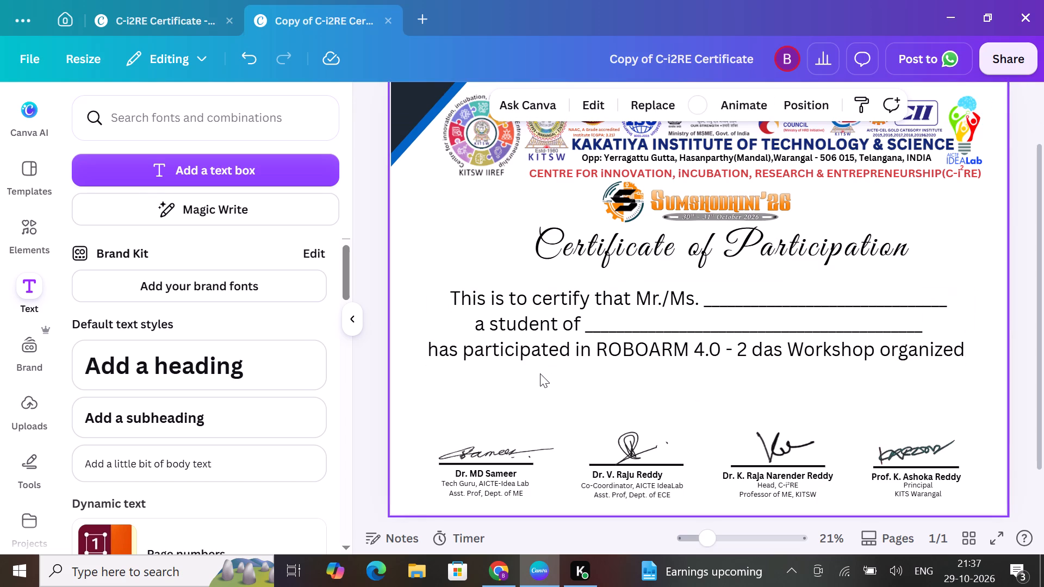
# Delete the body text box beneath the "Certificate of Participation" heading.
pyautogui.click(444, 290)
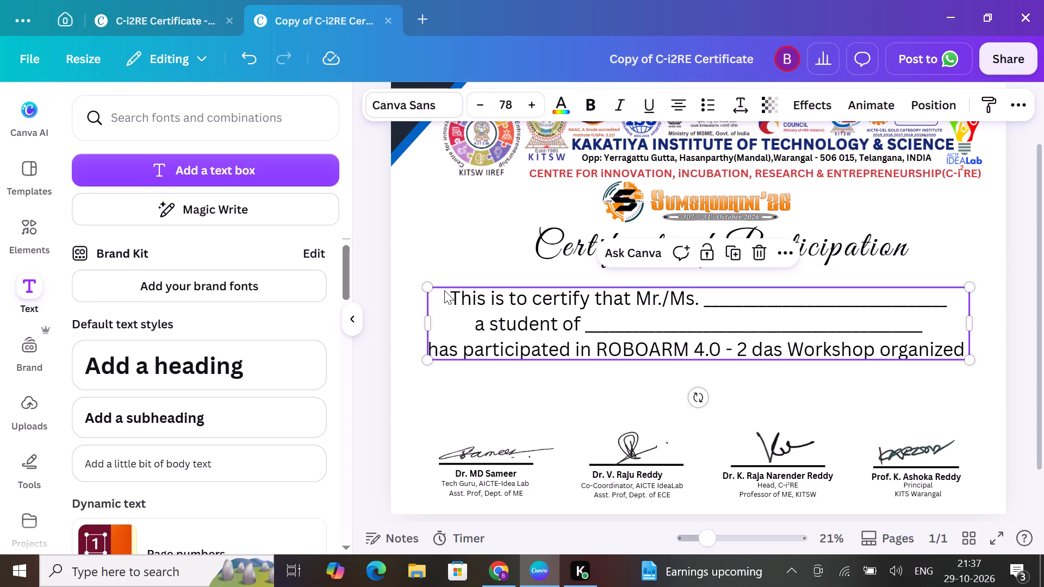
pyautogui.click(756, 255)
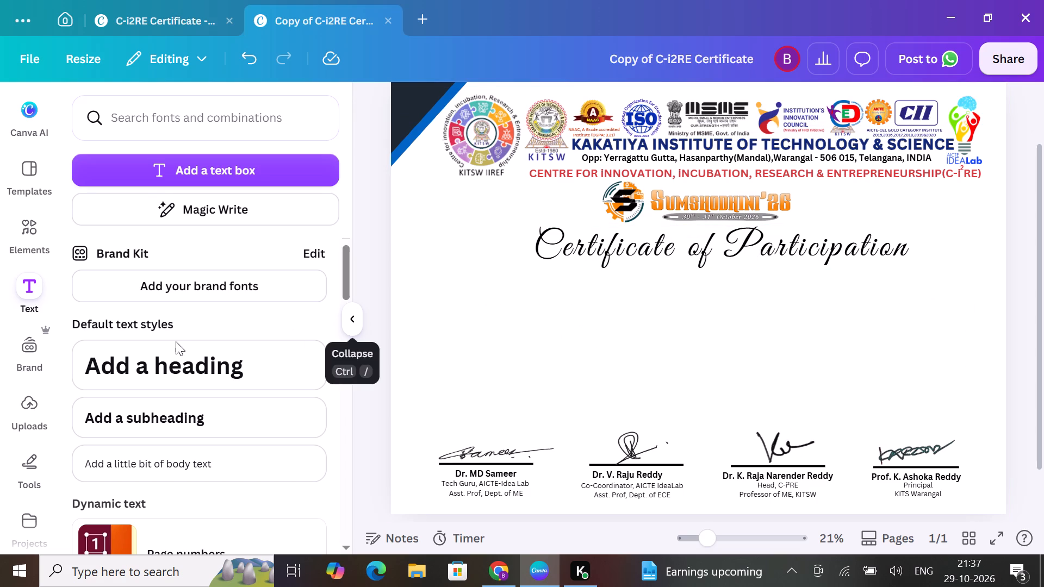
# Insert the uploaded Sumshodhini'26 logo below the certificate heading and enlarge it to about 830 high, extending past the page edge.
pyautogui.click(27, 398)
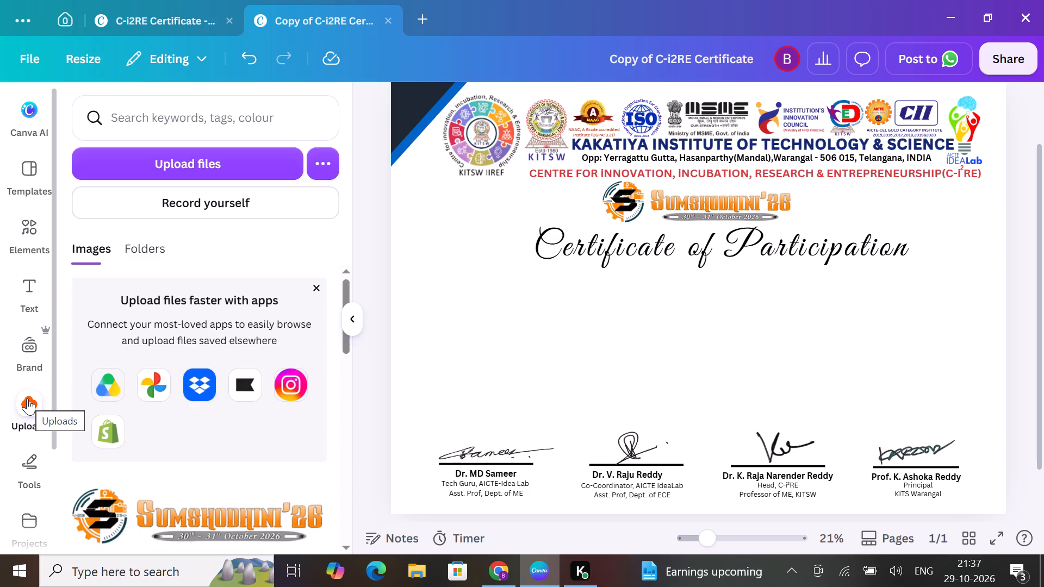
pyautogui.click(219, 508)
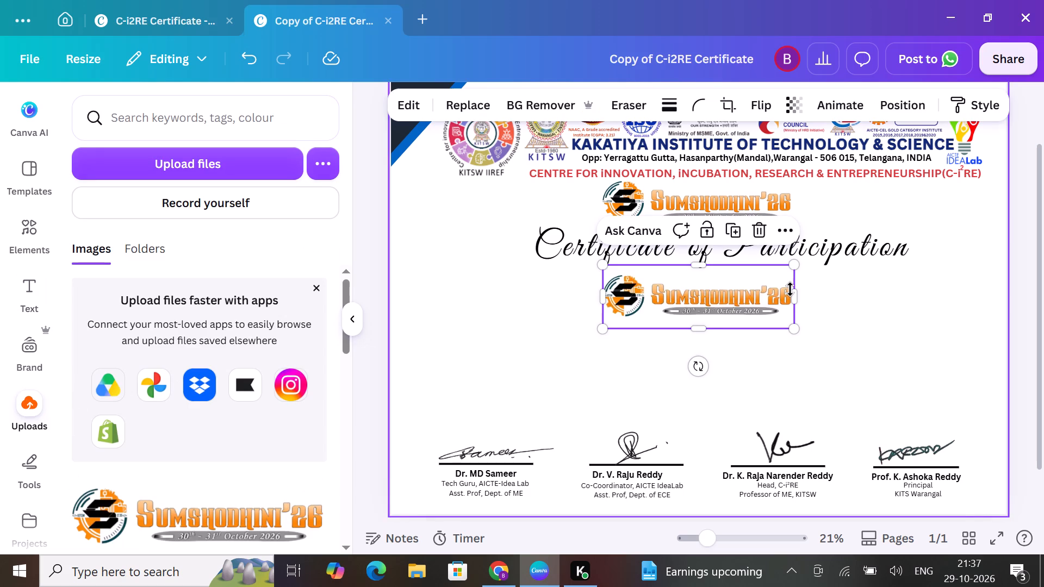
pyautogui.moveTo(794, 332); pyautogui.dragTo(1043, 384)
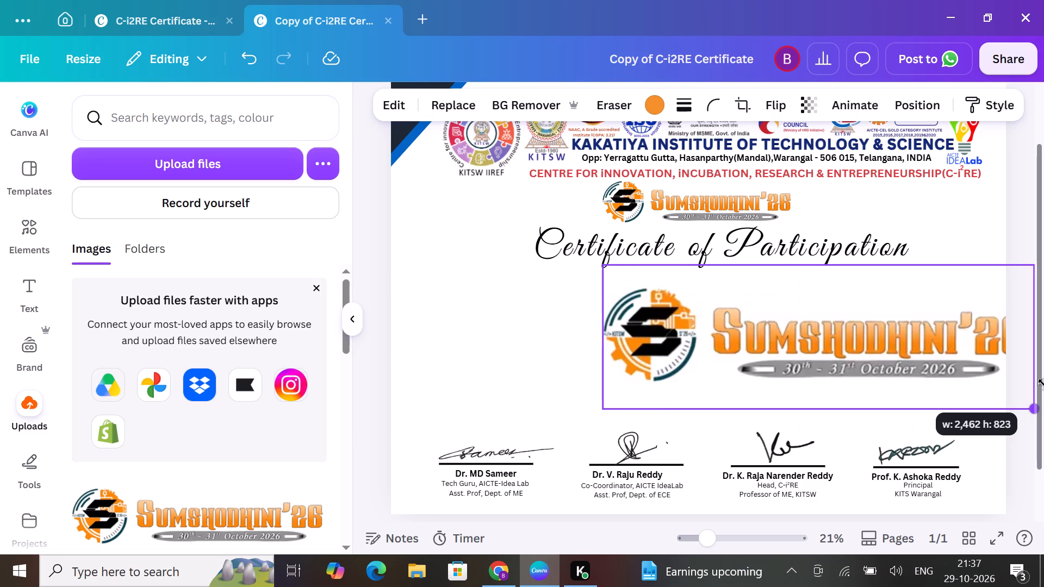
pyautogui.moveTo(1043, 384); pyautogui.dragTo(1043, 396)
pyautogui.click(505, 345)
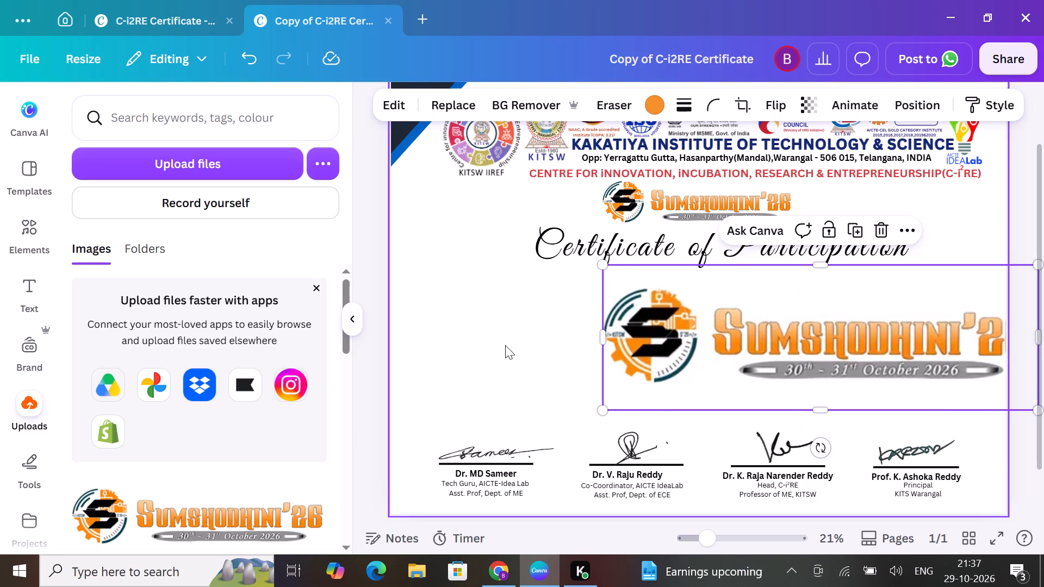
# Crop the enlarged logo from its right side, keeping only the circular S emblem.
pyautogui.click(771, 307)
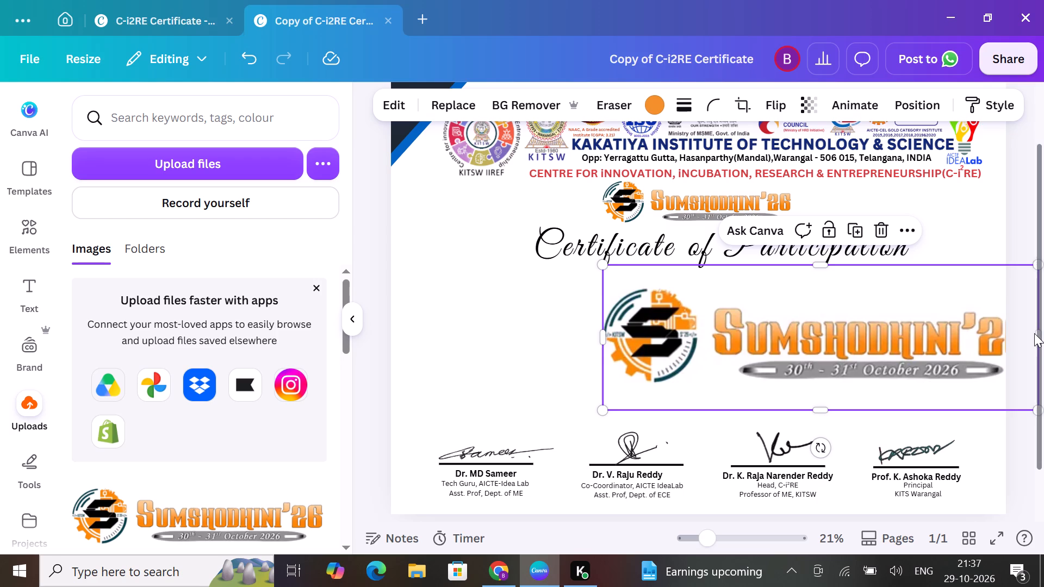
pyautogui.moveTo(1033, 333); pyautogui.dragTo(966, 340)
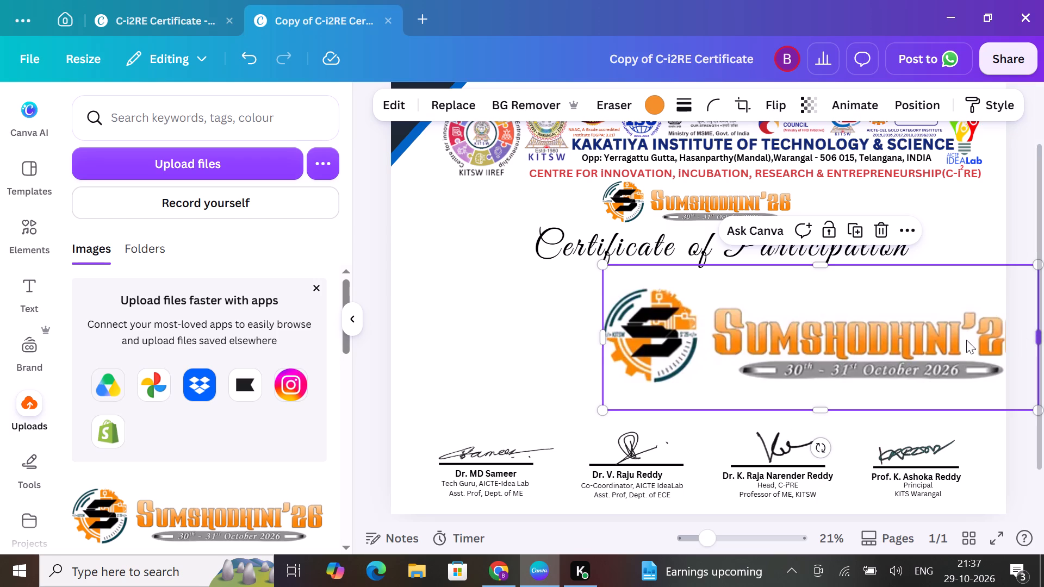
pyautogui.moveTo(966, 340); pyautogui.dragTo(724, 335)
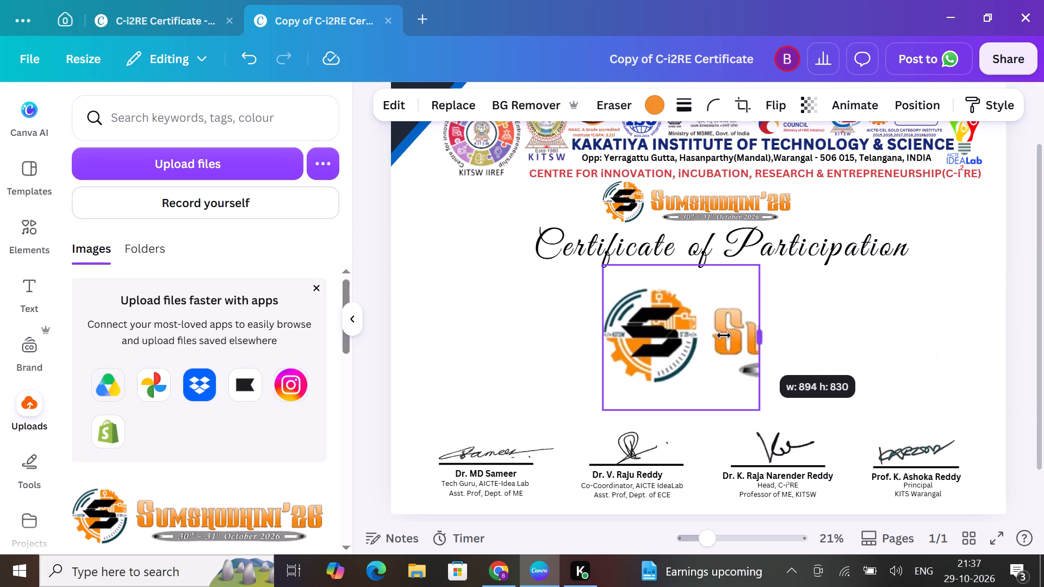
pyautogui.moveTo(724, 335); pyautogui.dragTo(702, 331)
pyautogui.click(851, 322)
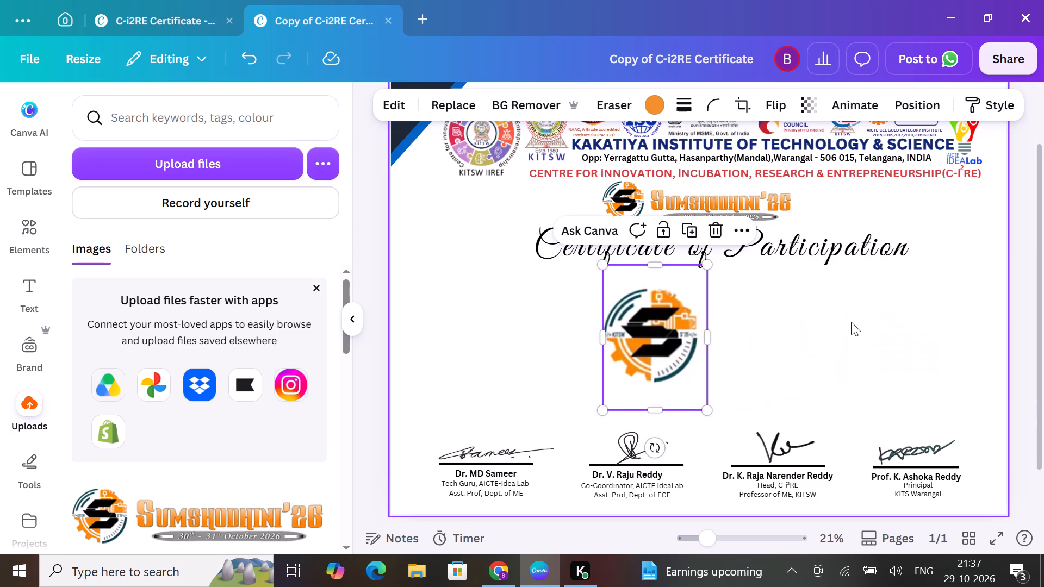
# Move the cropped emblem toward the page's horizontal centre, beneath the "Certificate of Participation" heading.
pyautogui.click(636, 314)
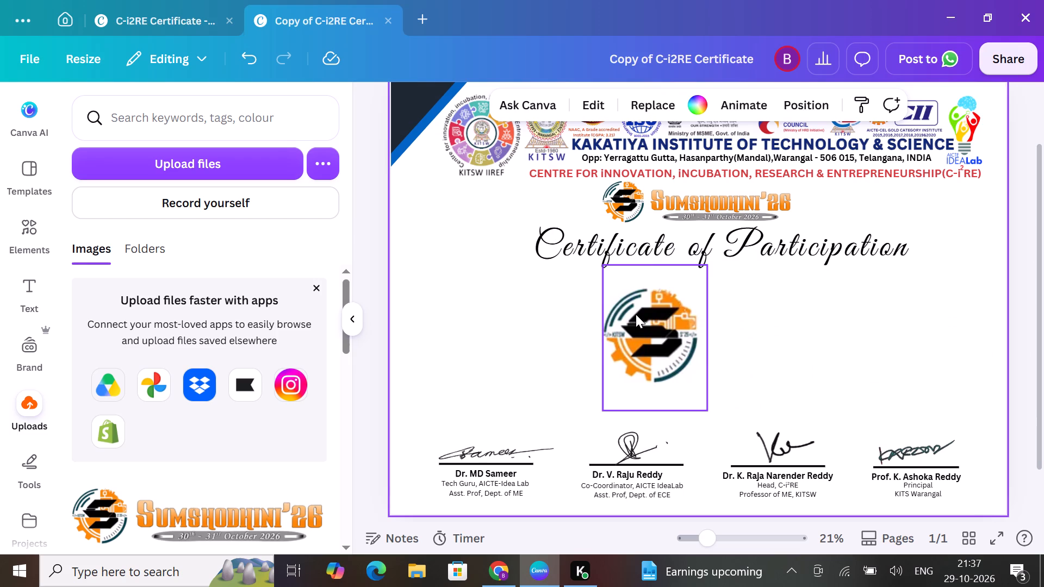
pyautogui.moveTo(660, 319); pyautogui.dragTo(695, 319)
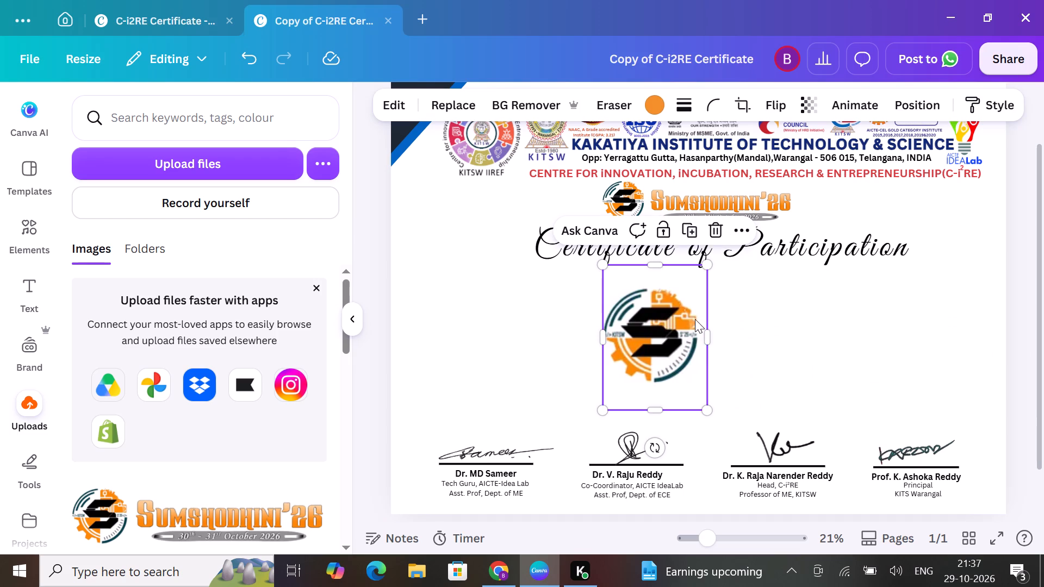
pyautogui.moveTo(695, 319); pyautogui.dragTo(695, 320)
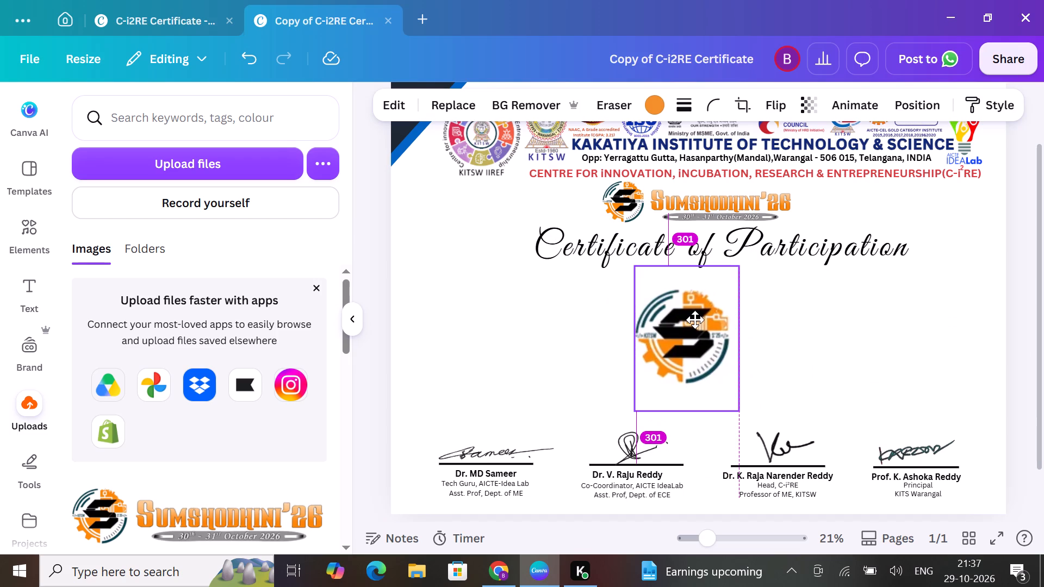
pyautogui.moveTo(695, 320); pyautogui.dragTo(699, 318)
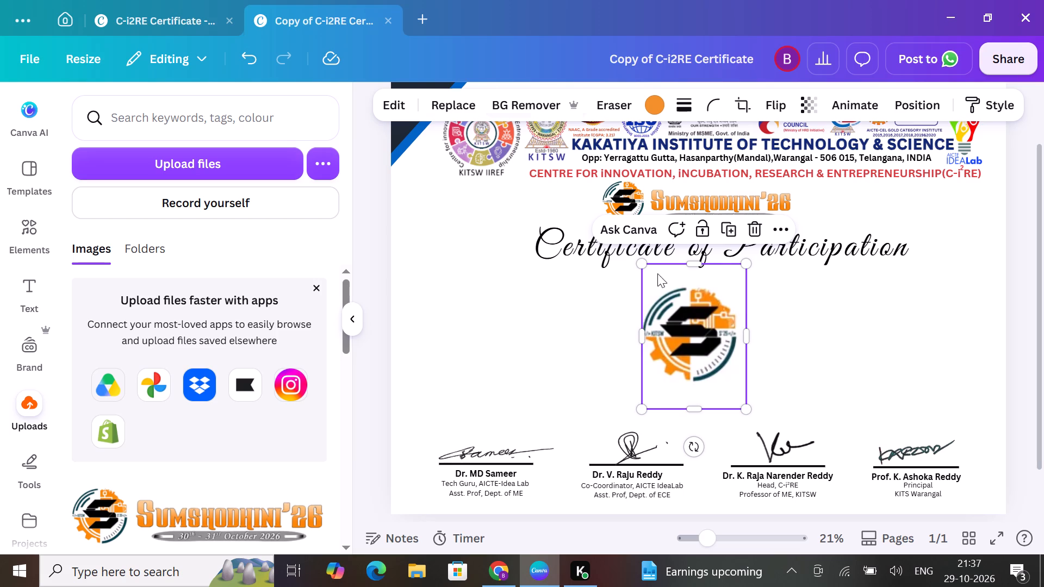
# Apply BG Remover to the cropped emblem.
pyautogui.click(540, 103)
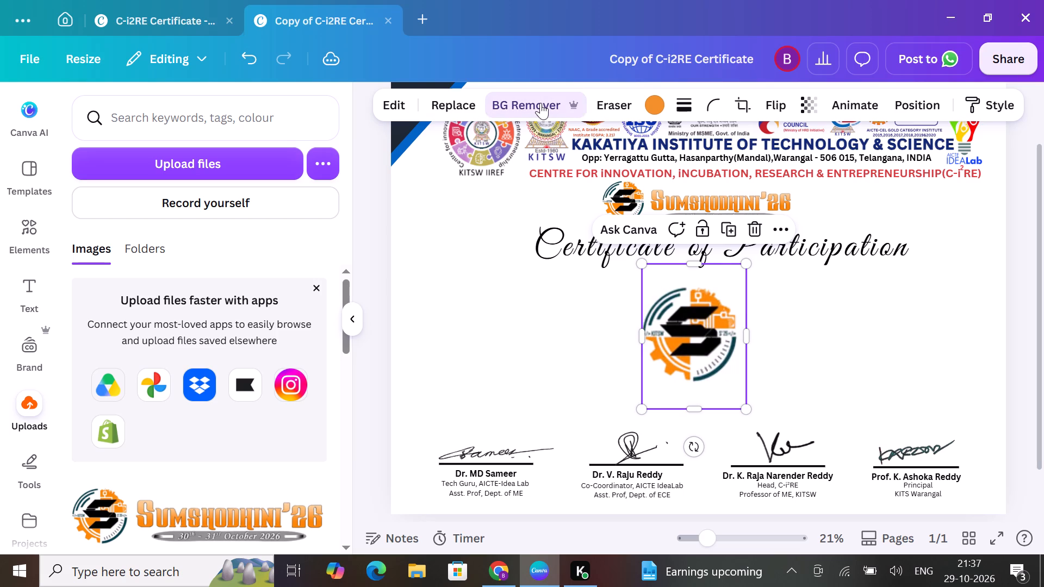
# Enlarge the emblem slightly and centre it horizontally on the page between the heading and the signatures.
pyautogui.click(644, 264)
pyautogui.moveTo(644, 264); pyautogui.dragTo(603, 253)
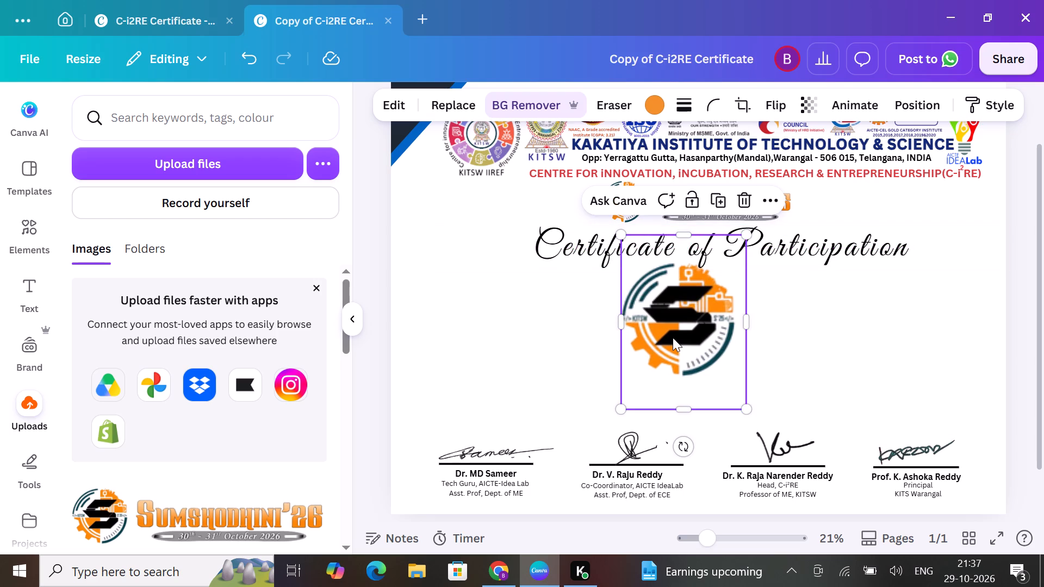
pyautogui.moveTo(673, 338); pyautogui.dragTo(689, 355)
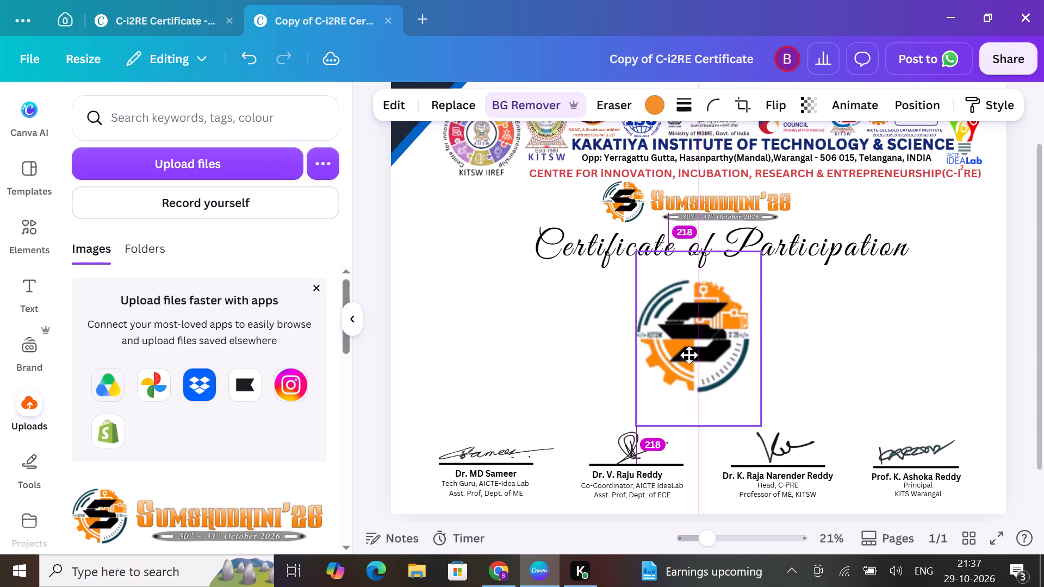
pyautogui.moveTo(689, 355); pyautogui.dragTo(688, 361)
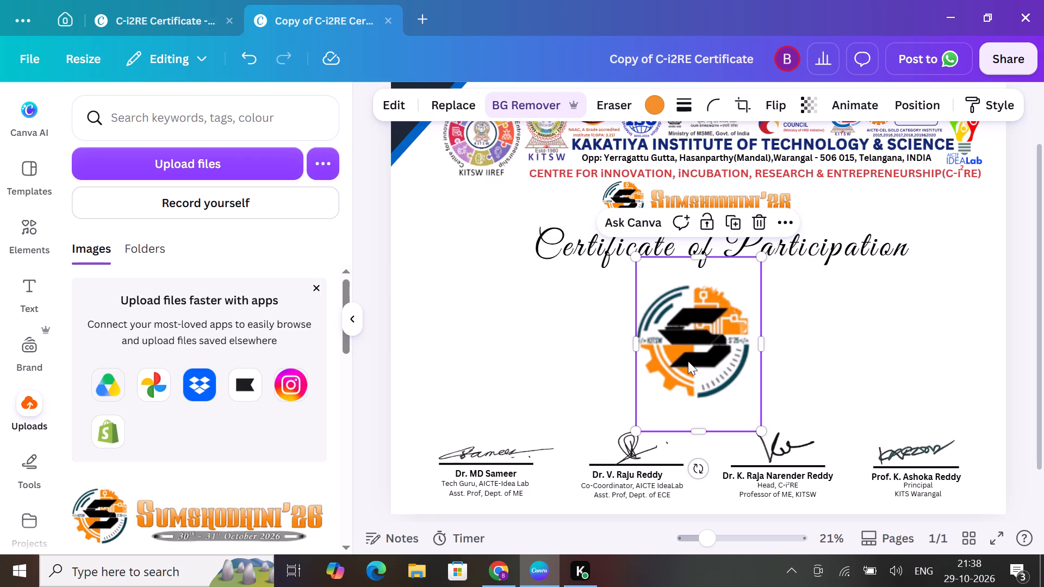
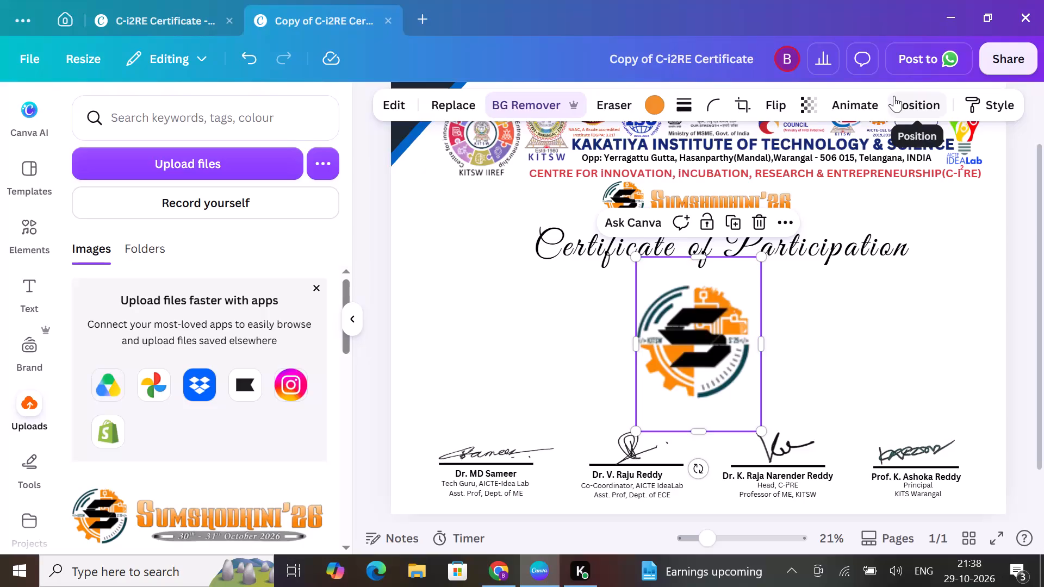
# Fade the centred S emblem into a watermark by setting its transparency to 27.
pyautogui.click(807, 101)
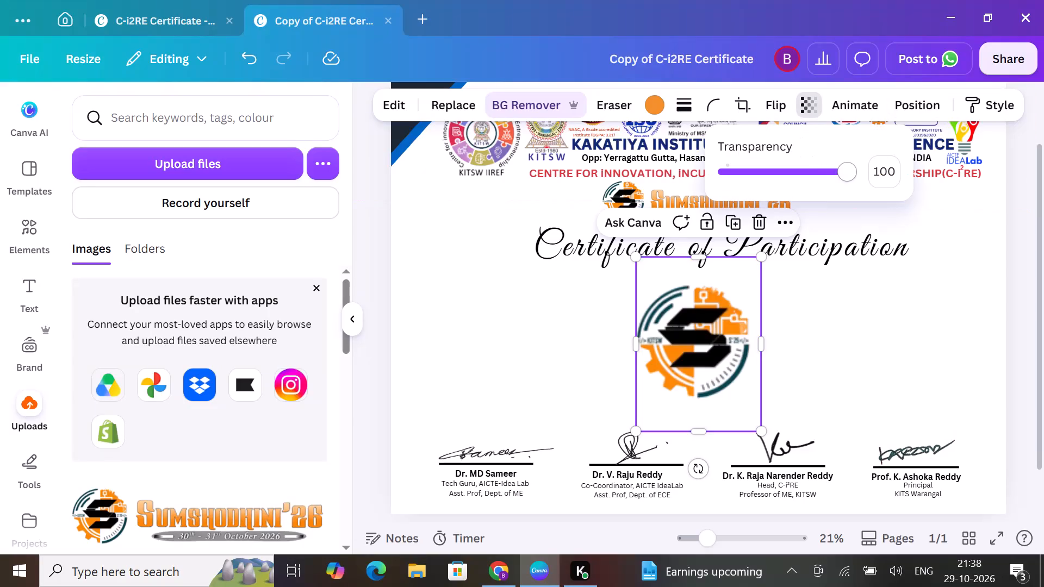
pyautogui.moveTo(844, 167); pyautogui.dragTo(798, 177)
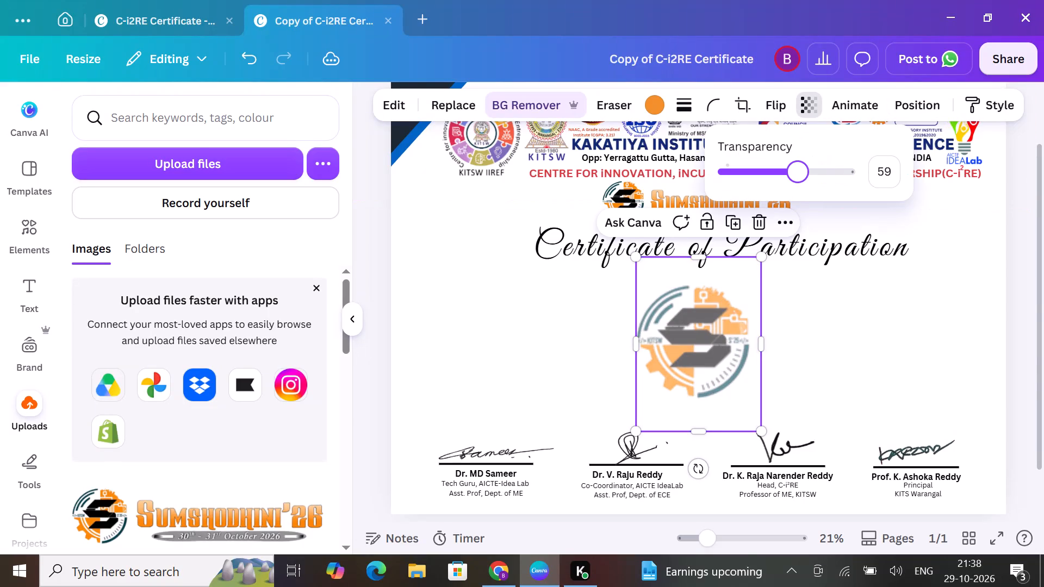
pyautogui.moveTo(798, 177); pyautogui.dragTo(767, 182)
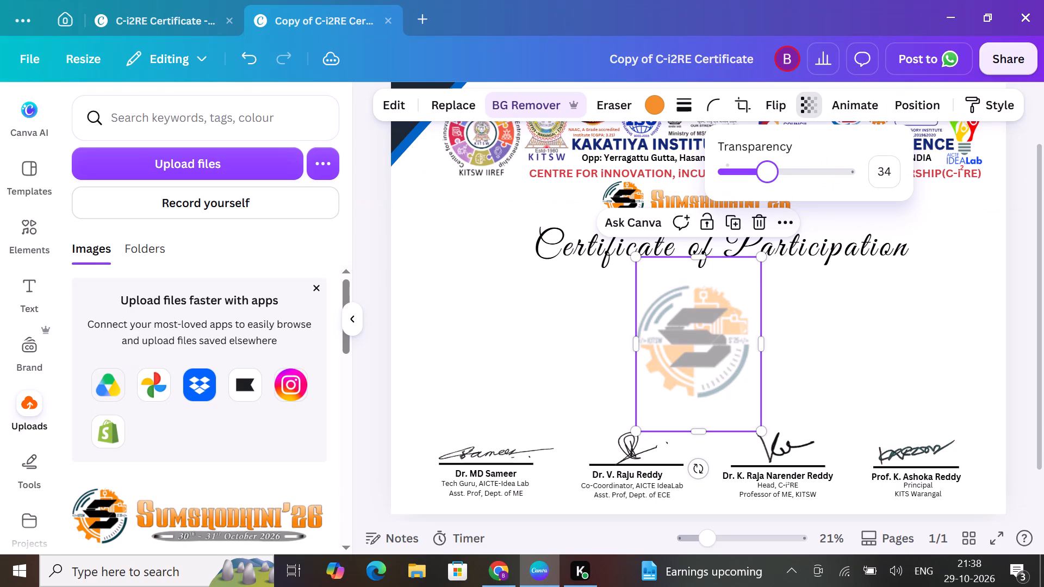
pyautogui.moveTo(767, 182); pyautogui.dragTo(757, 181)
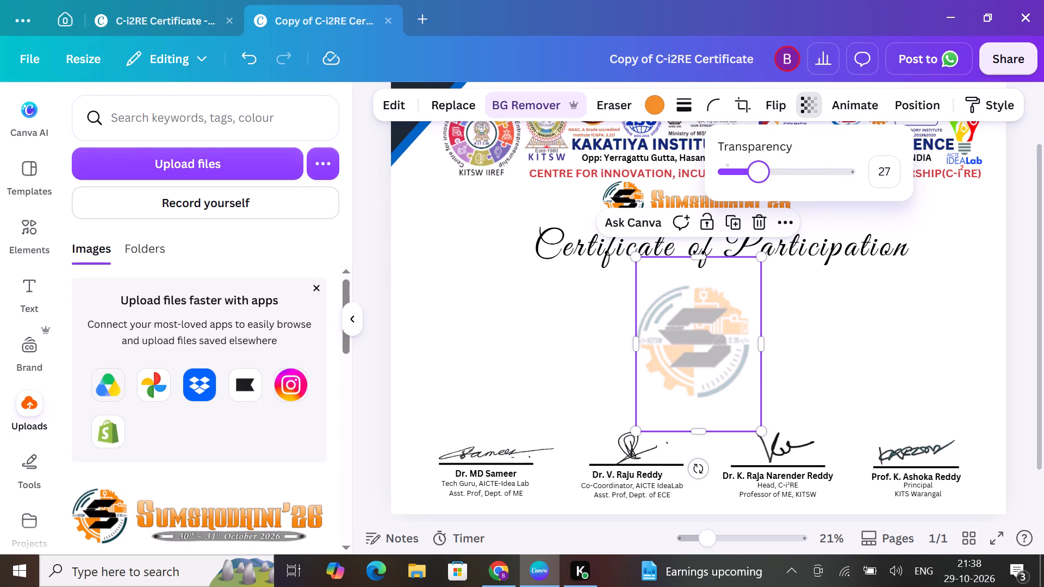
pyautogui.moveTo(757, 181); pyautogui.dragTo(757, 180)
pyautogui.click(884, 344)
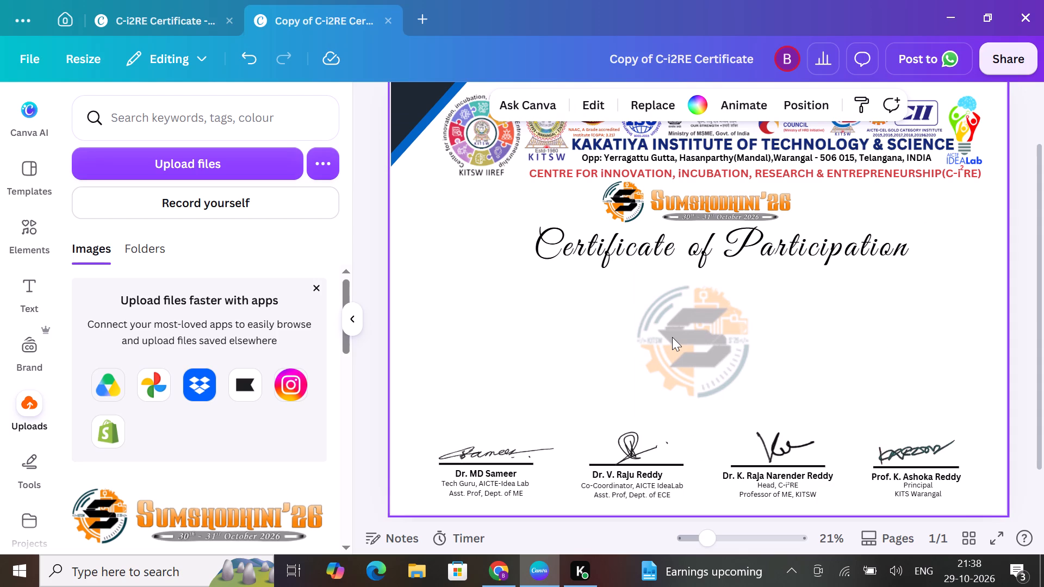
# Paste the copied "This is to certify that Mr./Ms." text onto the certificate and enlarge it to font size 74.3.
pyautogui.click(34, 292)
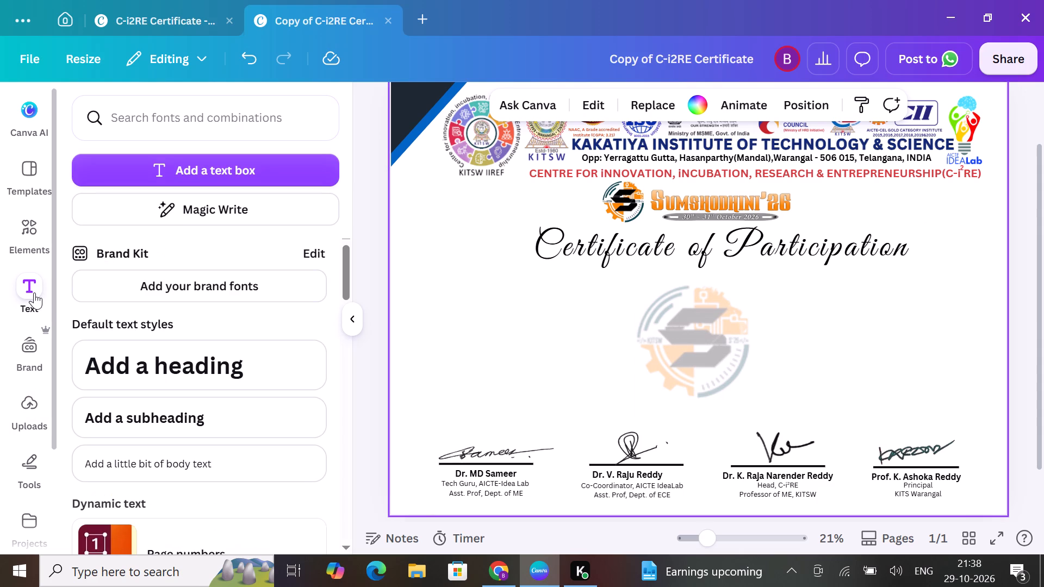
pyautogui.hotkey('ctrl', 'v')
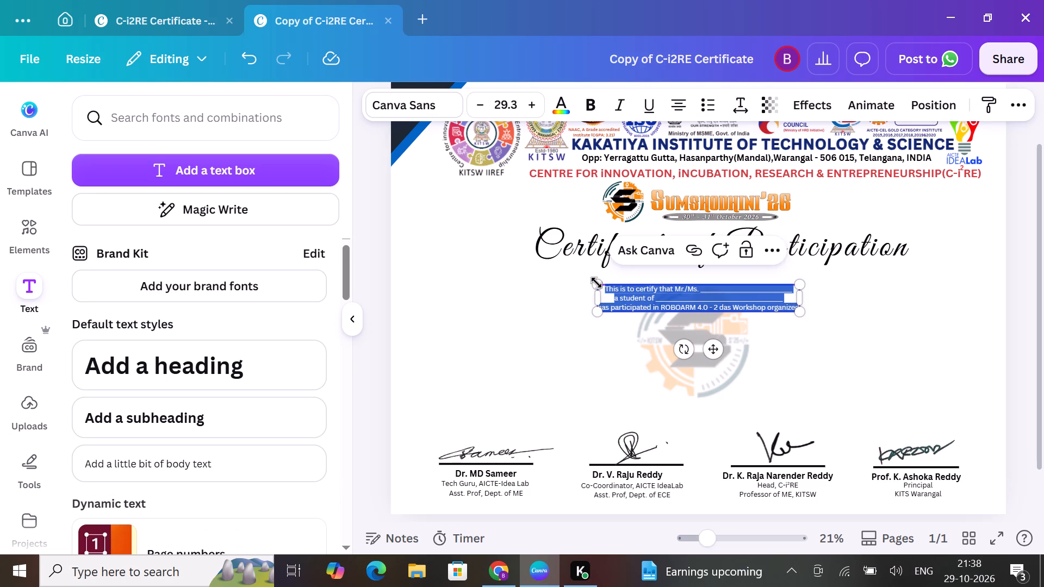
pyautogui.moveTo(596, 283); pyautogui.dragTo(486, 281)
pyautogui.moveTo(799, 309); pyautogui.dragTo(928, 333)
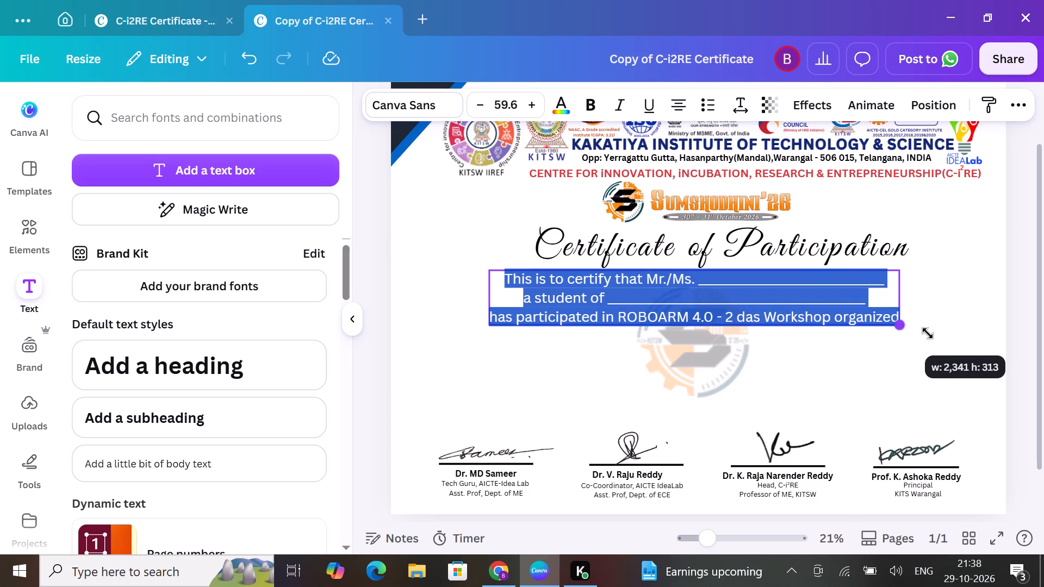
pyautogui.moveTo(928, 333); pyautogui.dragTo(930, 334)
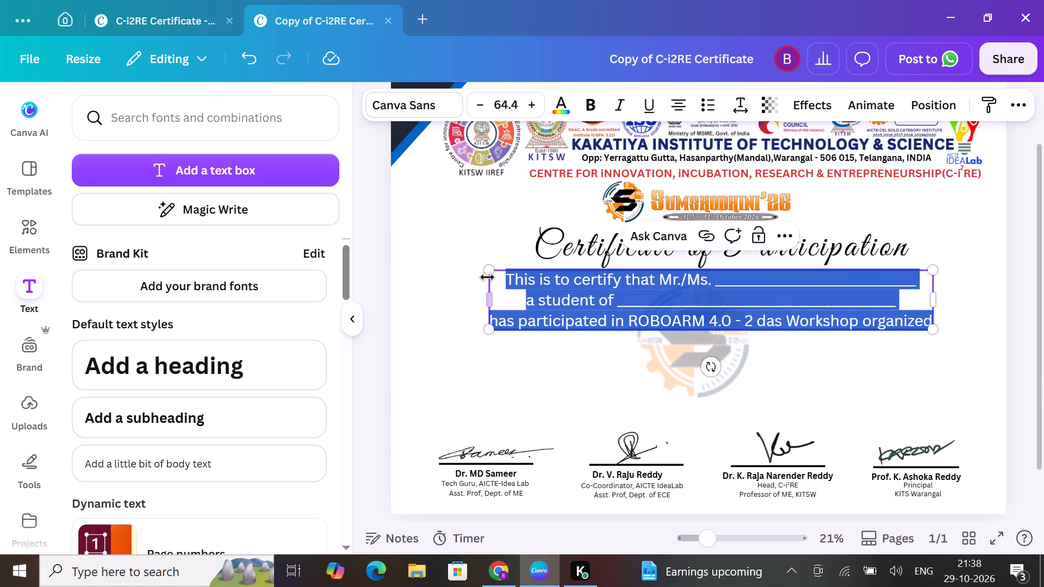
pyautogui.moveTo(492, 272); pyautogui.dragTo(429, 289)
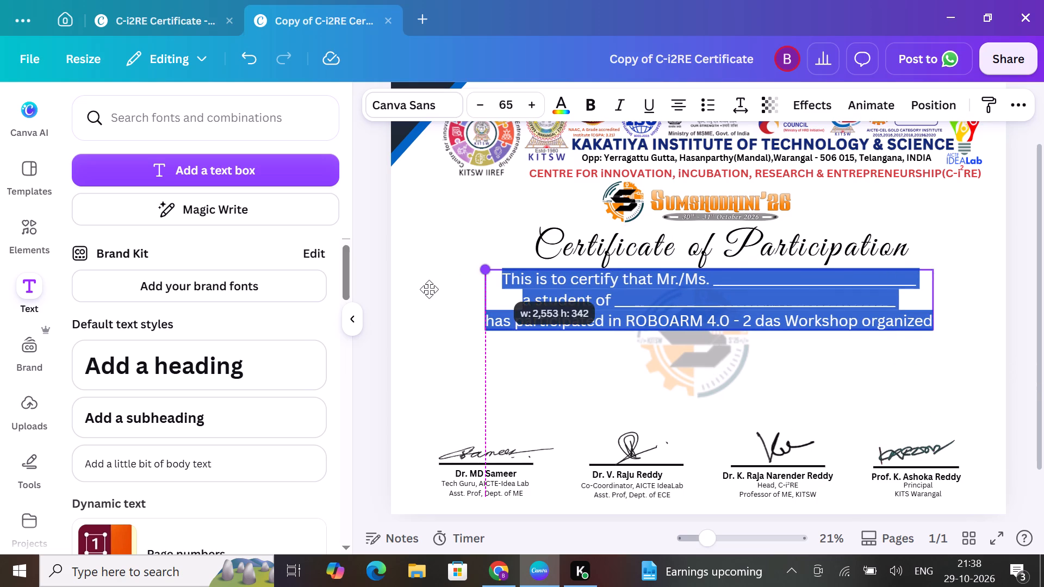
pyautogui.moveTo(429, 289); pyautogui.dragTo(420, 291)
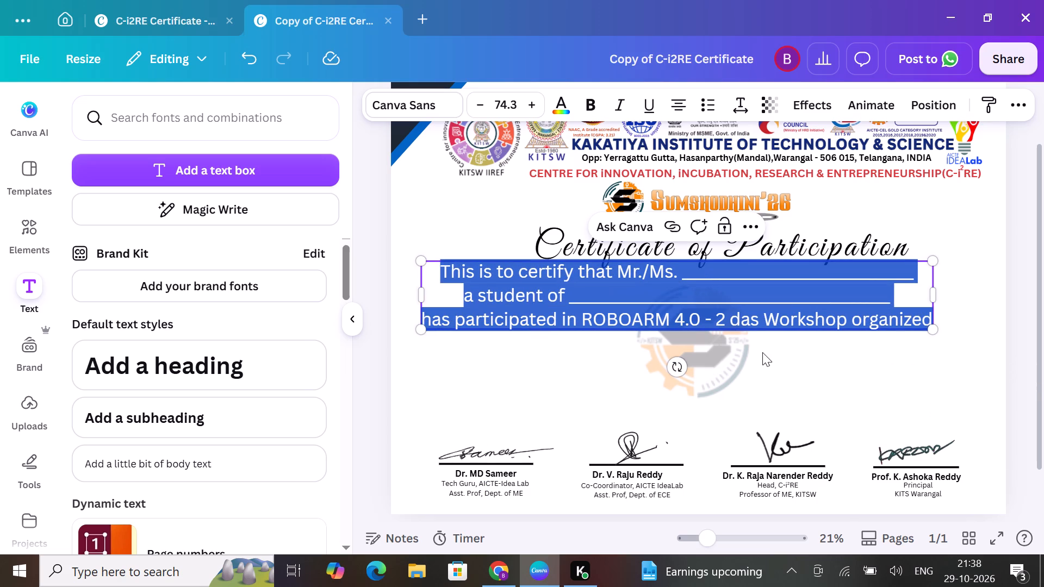
pyautogui.click(883, 388)
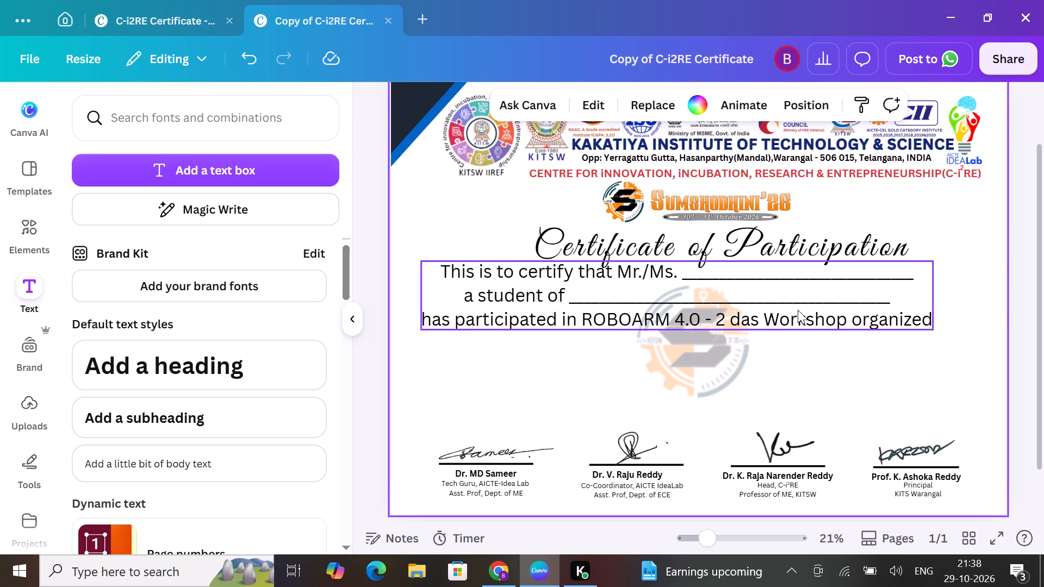
# Move the certification text just below the "Certificate of Participation" heading, roughly centred over the faded emblem.
pyautogui.moveTo(798, 310); pyautogui.dragTo(815, 316)
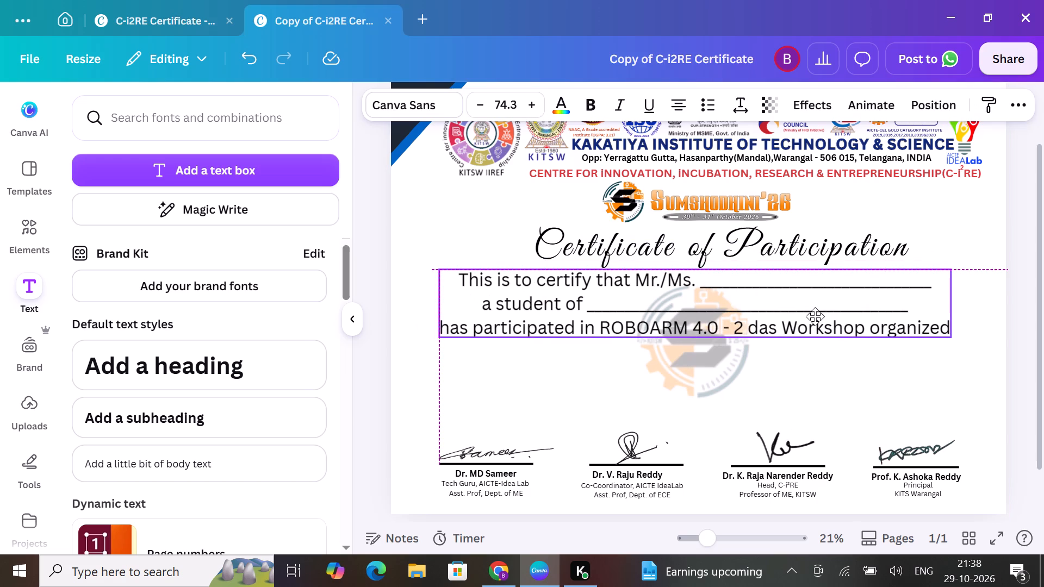
pyautogui.moveTo(815, 316); pyautogui.dragTo(824, 318)
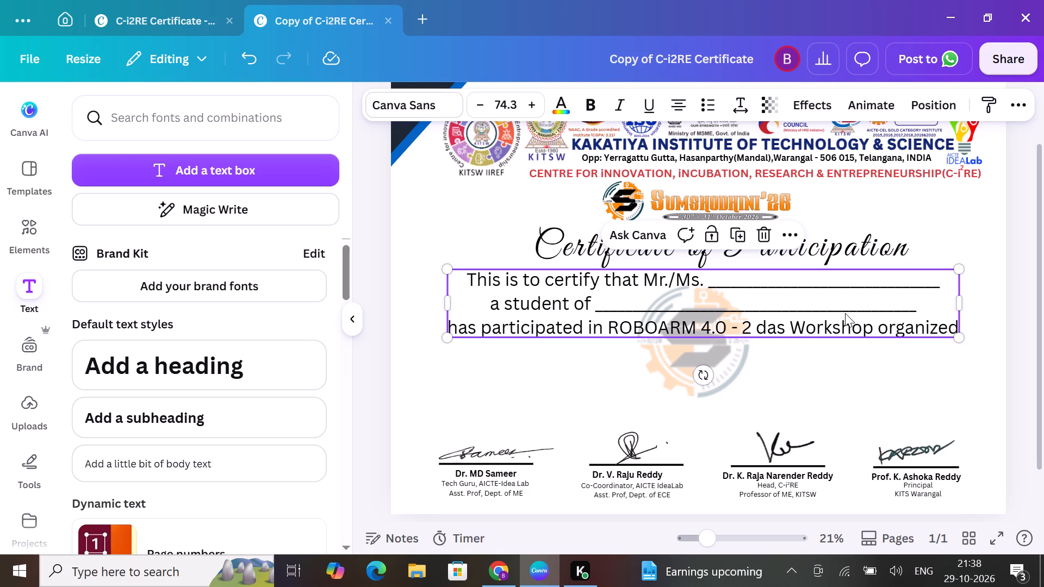
# Extend the certification text after "Workshop organized" with "by", continuing on a new line with "AICTE IdeaLab".
pyautogui.click(934, 326)
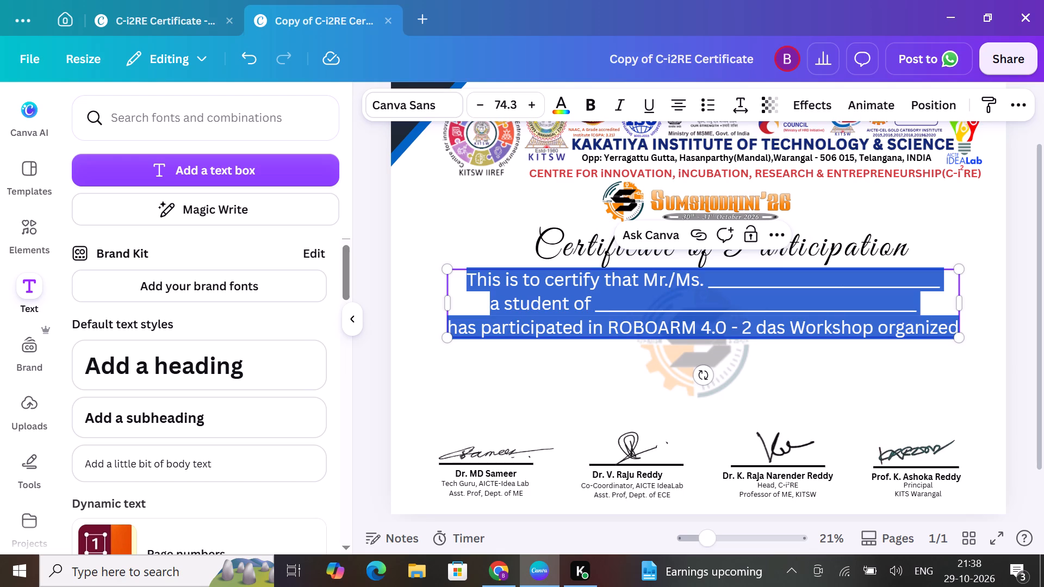
pyautogui.click(934, 326)
pyautogui.press('Right')
pyautogui.press('Right')
pyautogui.press('Right')
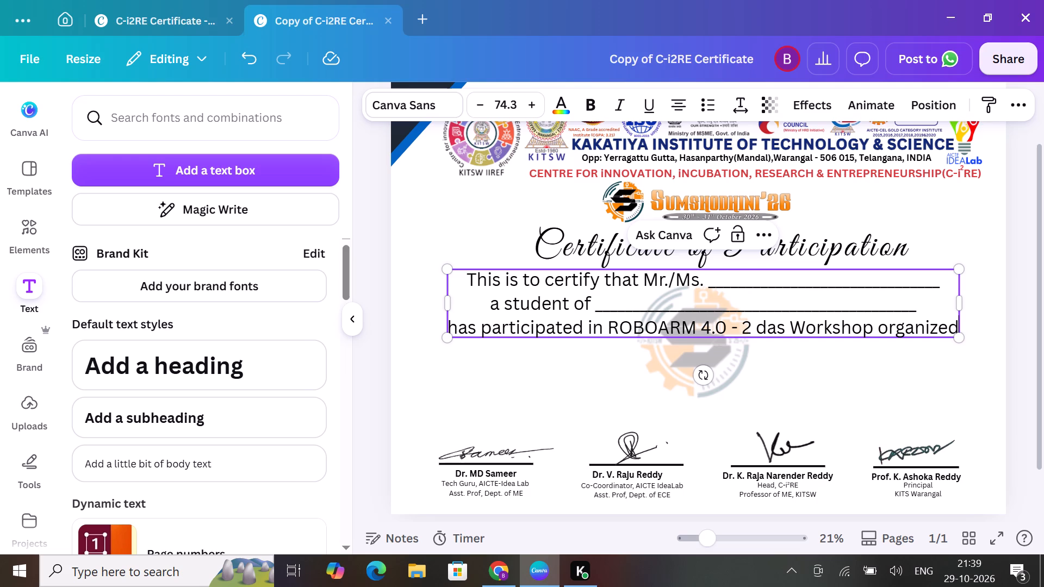
pyautogui.press('space')
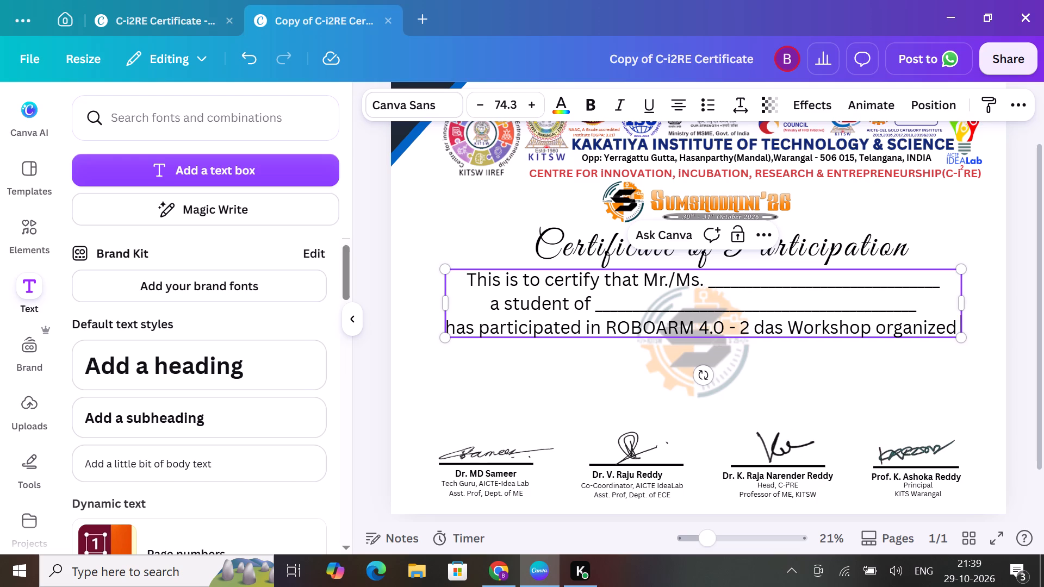
pyautogui.press('b')
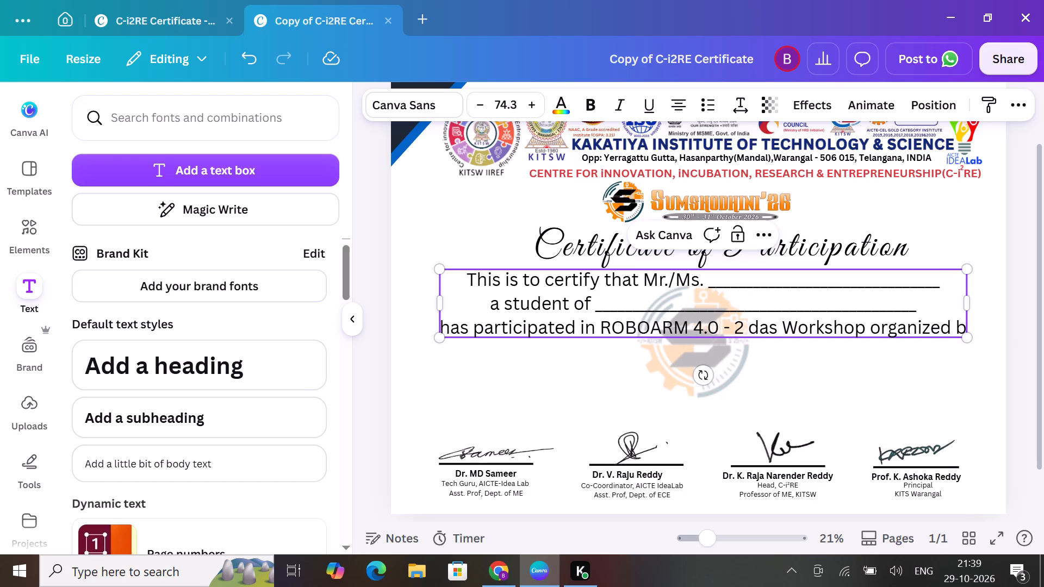
pyautogui.press('y')
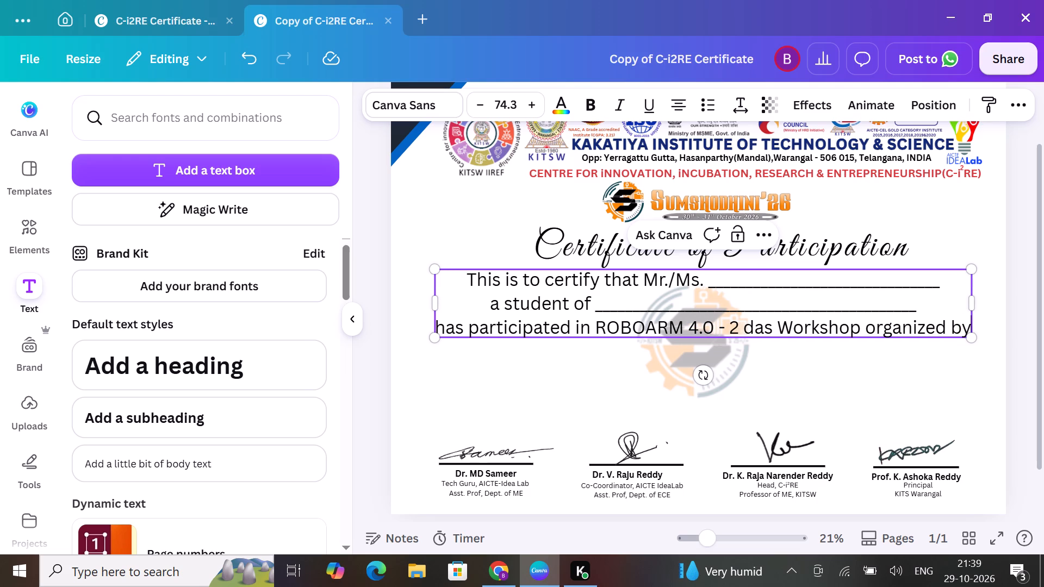
pyautogui.press('Return')
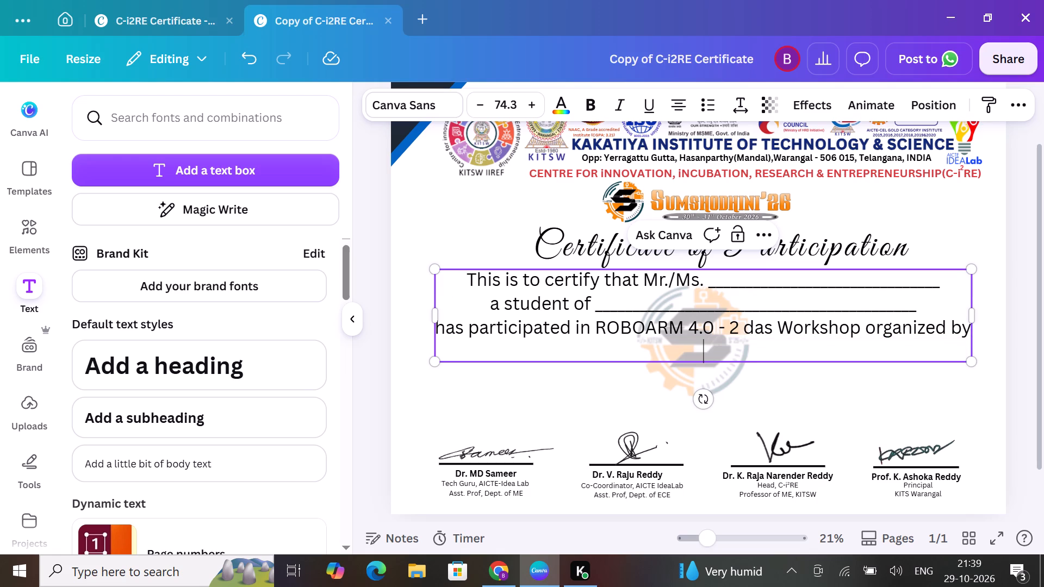
pyautogui.write('AI')
pyautogui.write('CTE')
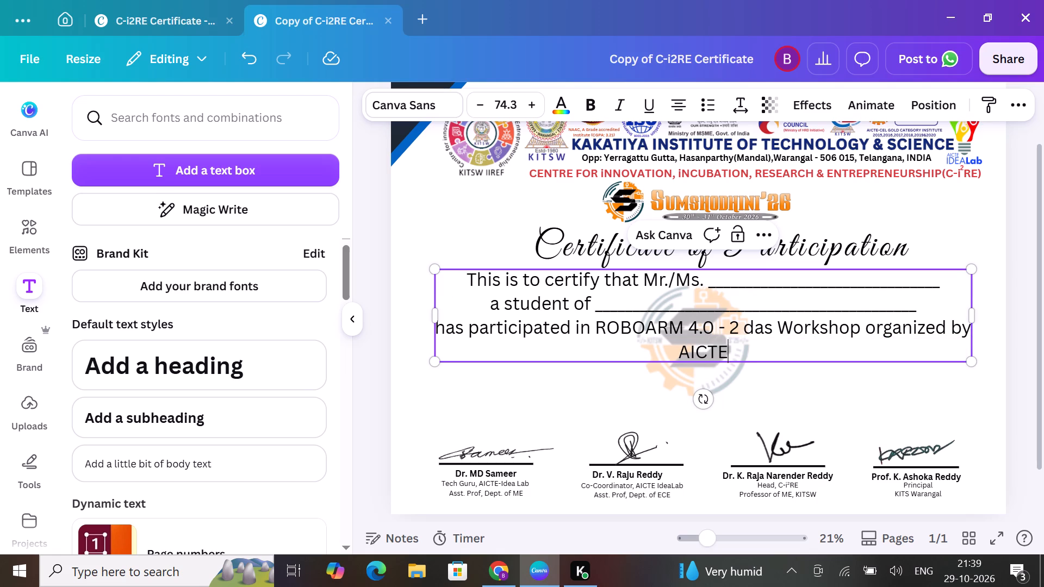
pyautogui.press('space')
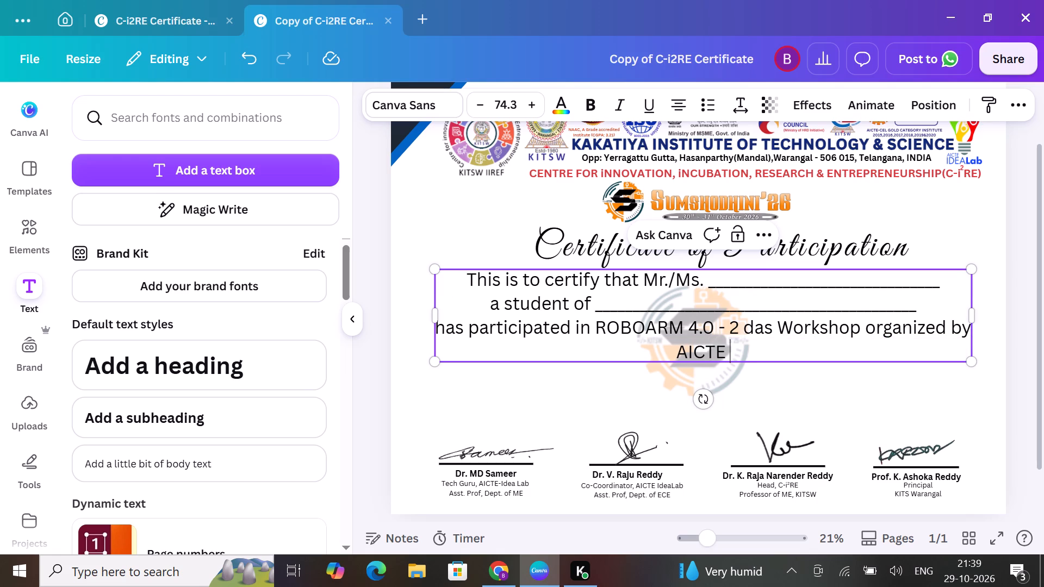
pyautogui.write('I')
pyautogui.write('dea')
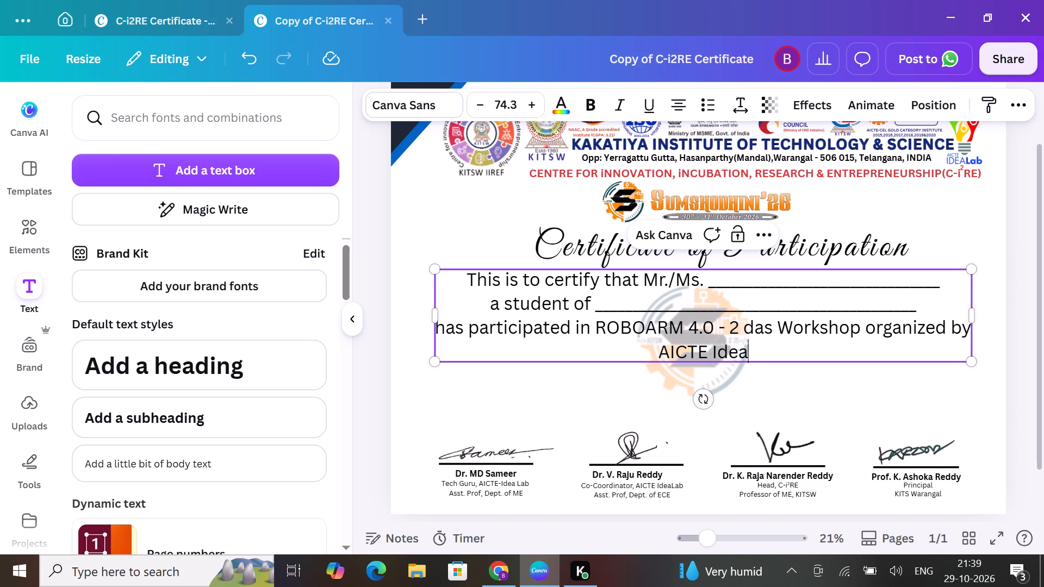
pyautogui.write('Lab')
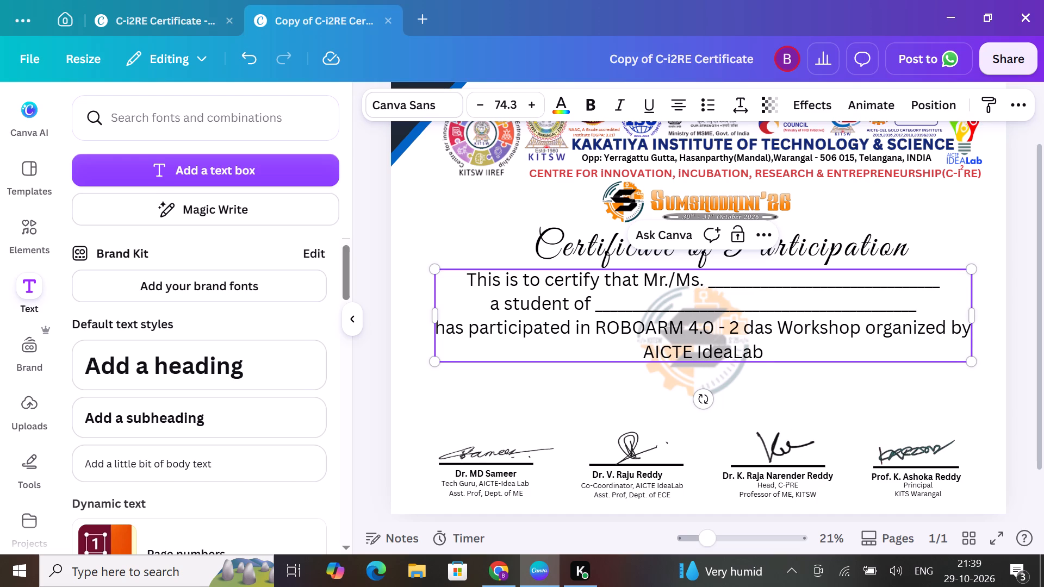
# Complete the line after "AICTE IdeaLab" with "during 30th & 31st OCTOBER 2026".
pyautogui.press('space')
pyautogui.write('during')
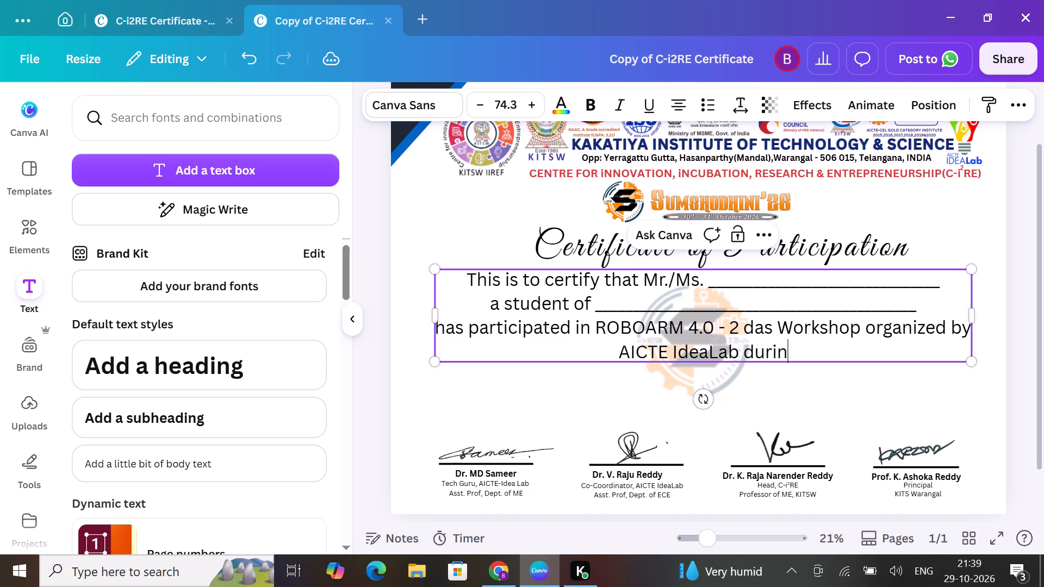
pyautogui.press('space')
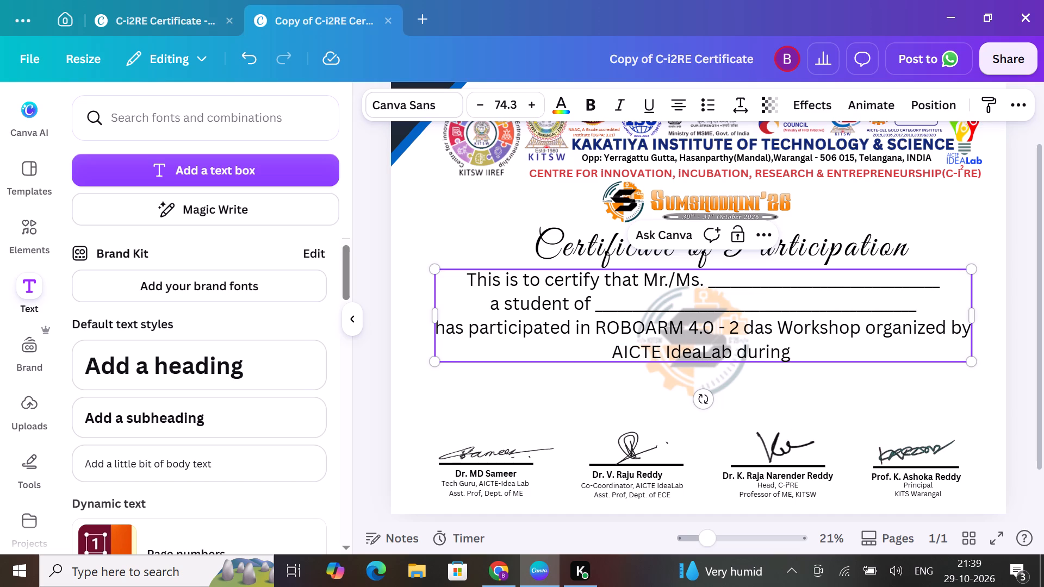
pyautogui.write('30th')
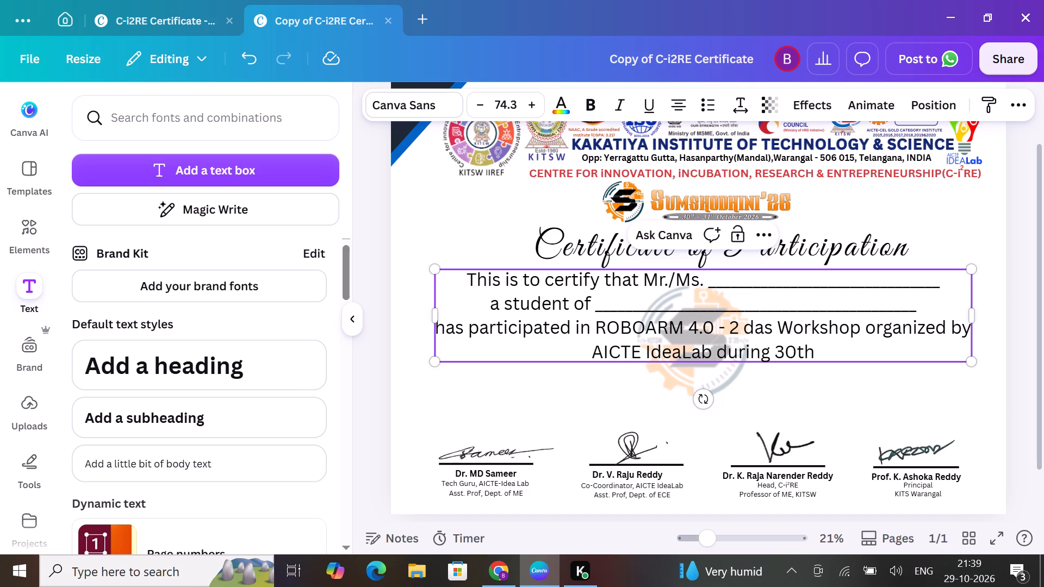
pyautogui.press('space')
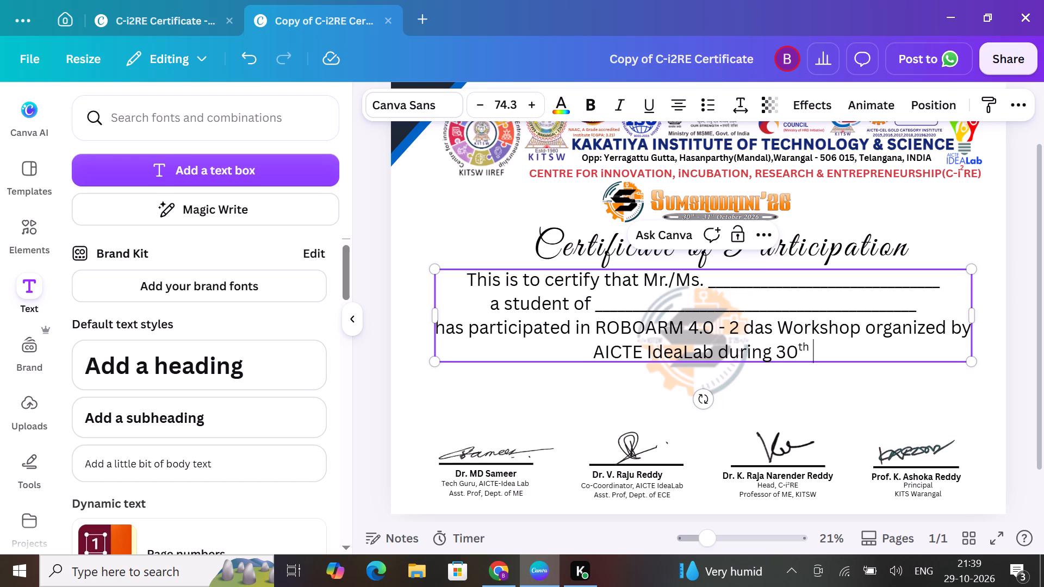
pyautogui.hotkey('shift', '&')
pyautogui.press('space')
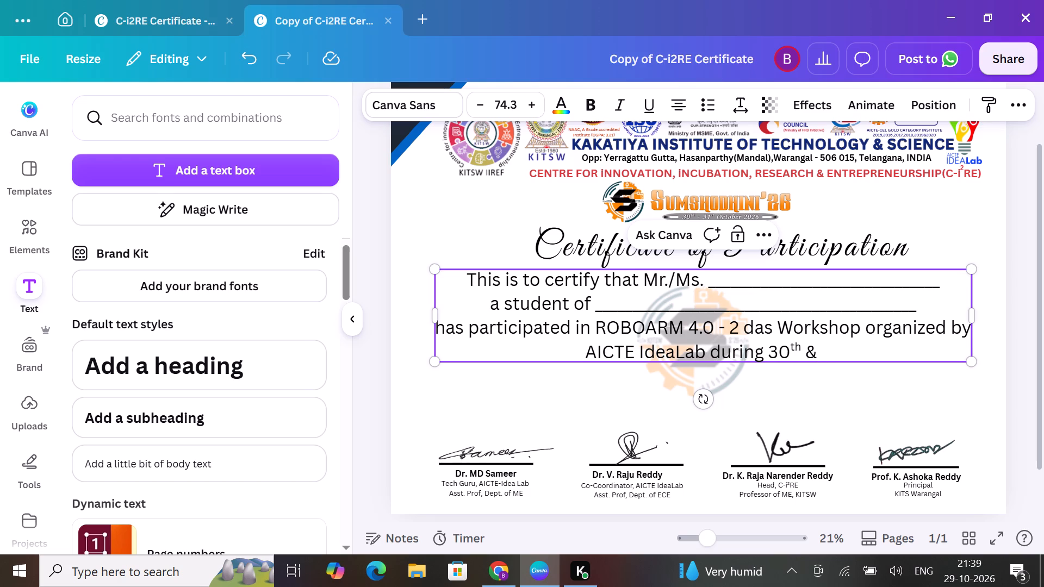
pyautogui.write('31st')
pyautogui.press('space')
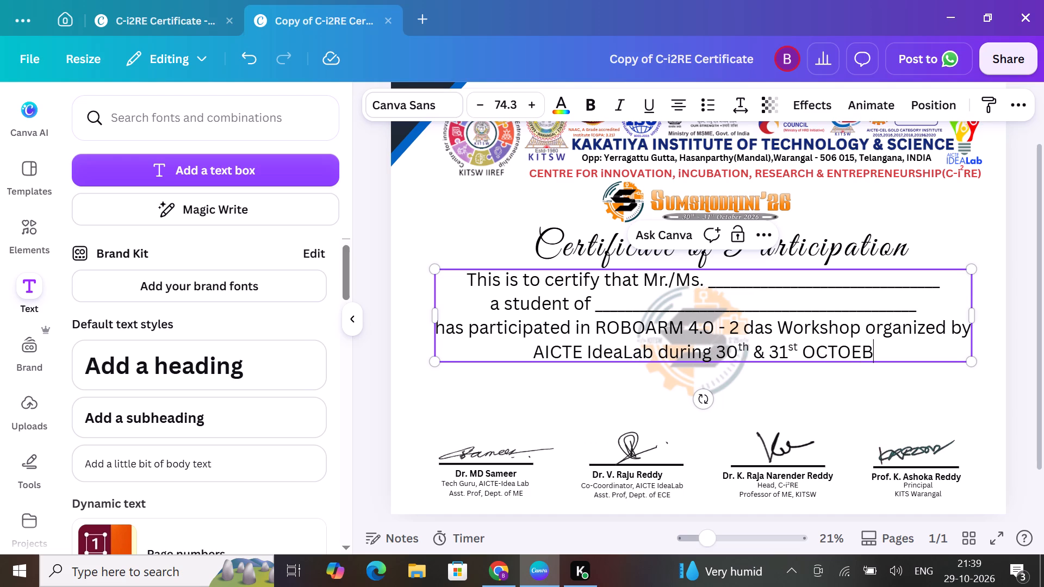
pyautogui.press('BackSpace')
pyautogui.press('BackSpace')
pyautogui.write('BEE')
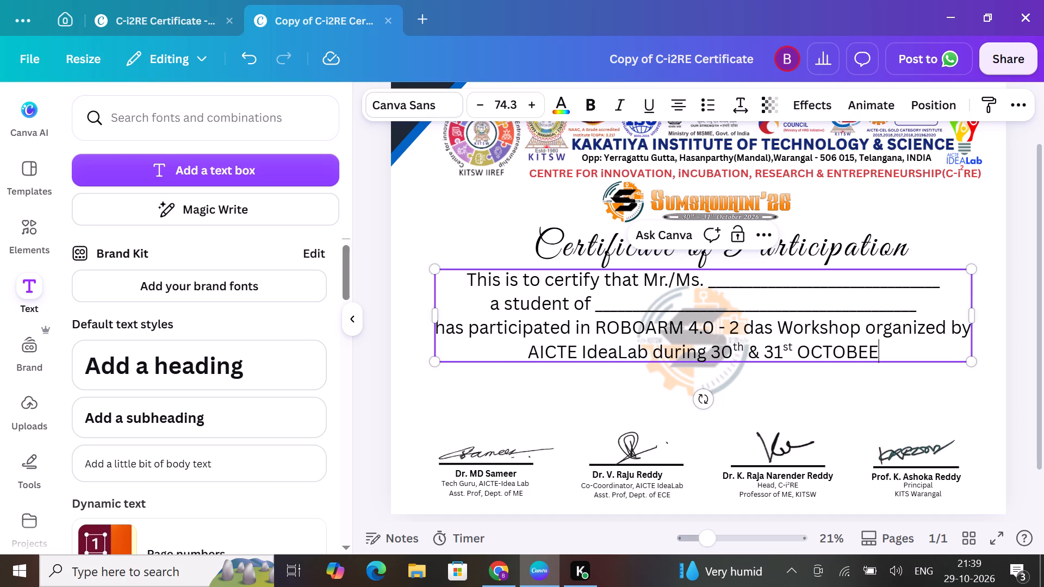
pyautogui.press('BackSpace')
pyautogui.press('r')
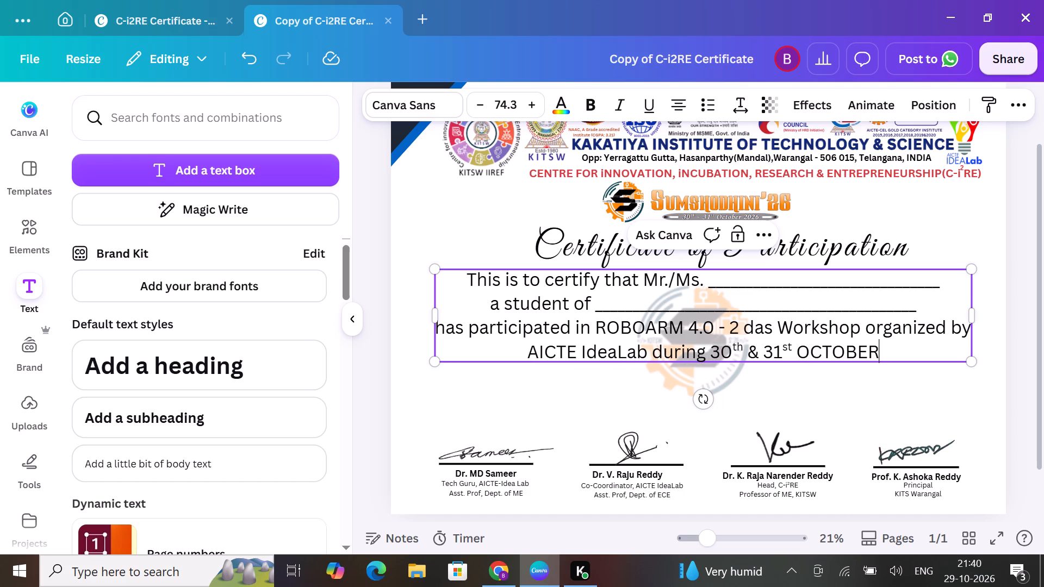
pyautogui.press('space')
pyautogui.write('202')
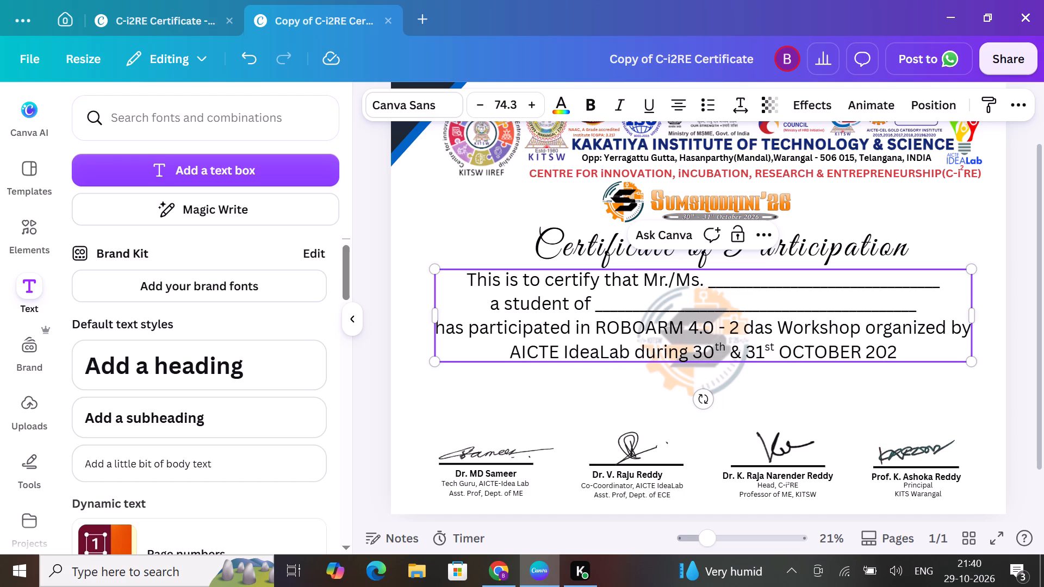
pyautogui.press('6')
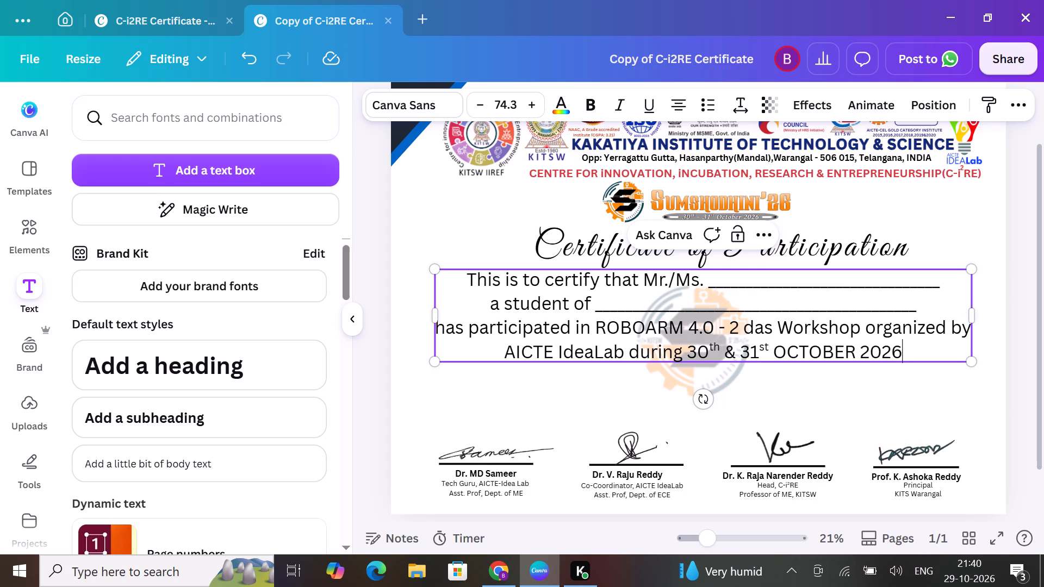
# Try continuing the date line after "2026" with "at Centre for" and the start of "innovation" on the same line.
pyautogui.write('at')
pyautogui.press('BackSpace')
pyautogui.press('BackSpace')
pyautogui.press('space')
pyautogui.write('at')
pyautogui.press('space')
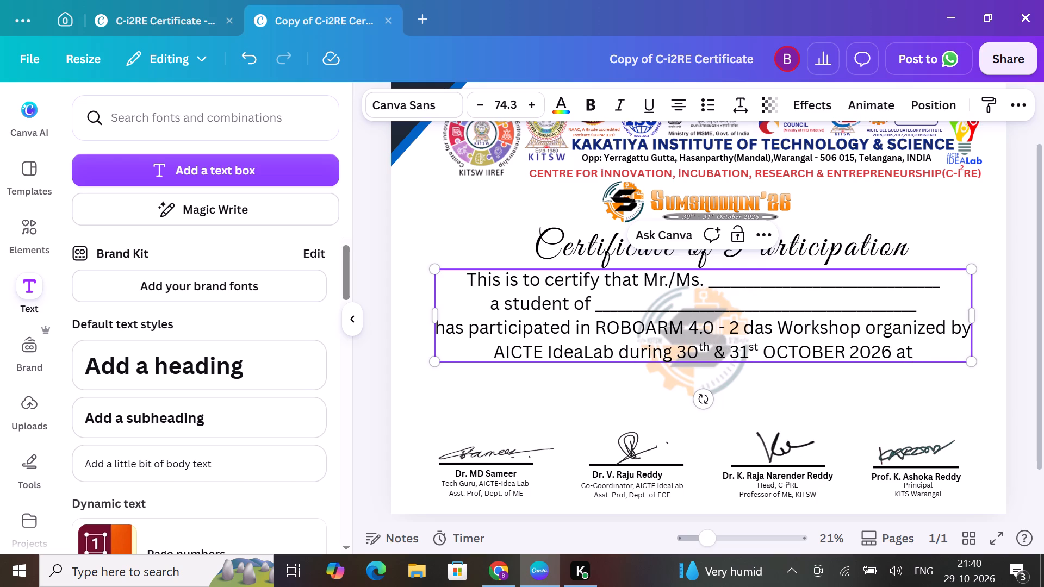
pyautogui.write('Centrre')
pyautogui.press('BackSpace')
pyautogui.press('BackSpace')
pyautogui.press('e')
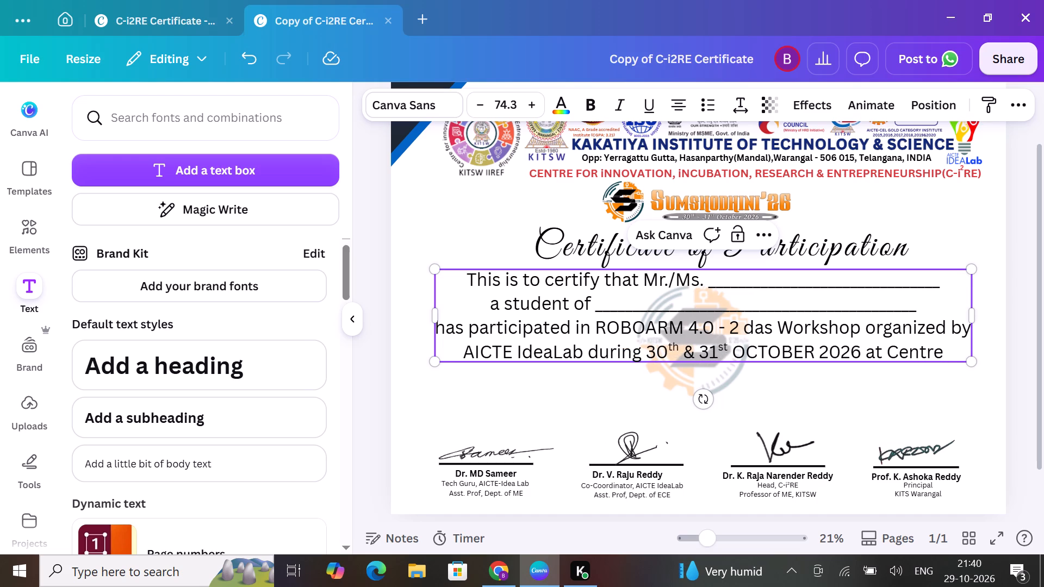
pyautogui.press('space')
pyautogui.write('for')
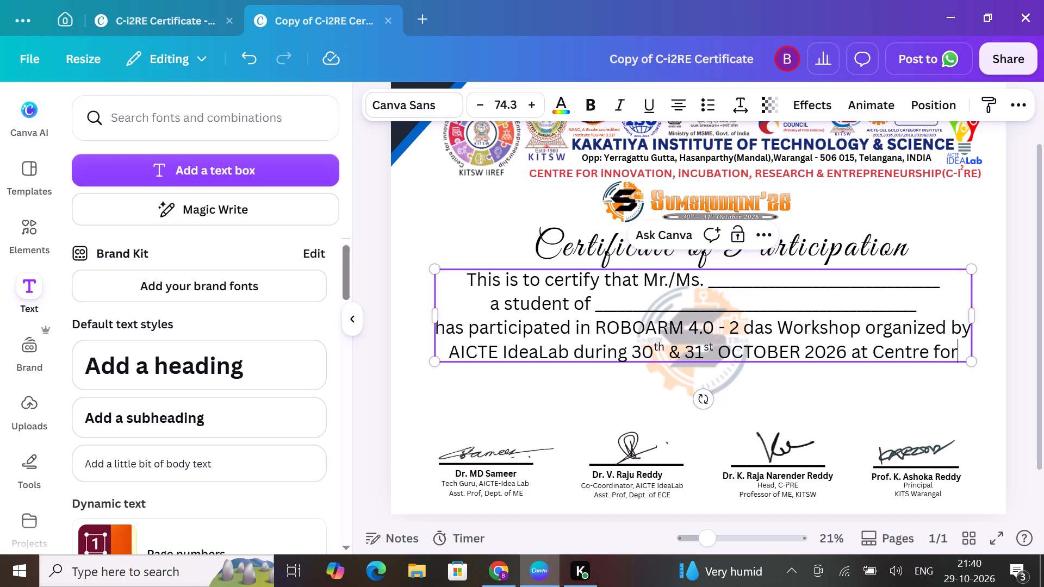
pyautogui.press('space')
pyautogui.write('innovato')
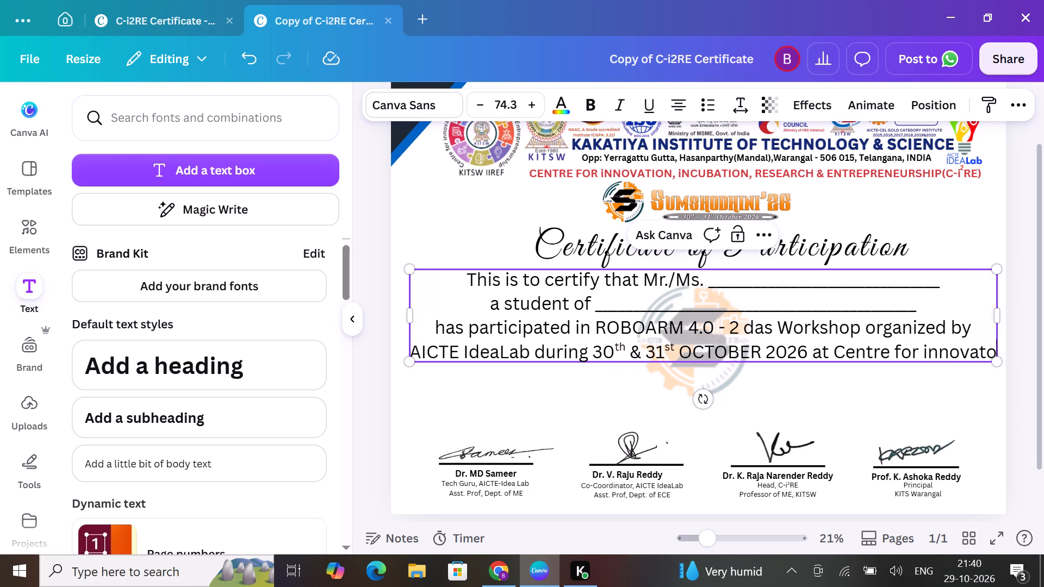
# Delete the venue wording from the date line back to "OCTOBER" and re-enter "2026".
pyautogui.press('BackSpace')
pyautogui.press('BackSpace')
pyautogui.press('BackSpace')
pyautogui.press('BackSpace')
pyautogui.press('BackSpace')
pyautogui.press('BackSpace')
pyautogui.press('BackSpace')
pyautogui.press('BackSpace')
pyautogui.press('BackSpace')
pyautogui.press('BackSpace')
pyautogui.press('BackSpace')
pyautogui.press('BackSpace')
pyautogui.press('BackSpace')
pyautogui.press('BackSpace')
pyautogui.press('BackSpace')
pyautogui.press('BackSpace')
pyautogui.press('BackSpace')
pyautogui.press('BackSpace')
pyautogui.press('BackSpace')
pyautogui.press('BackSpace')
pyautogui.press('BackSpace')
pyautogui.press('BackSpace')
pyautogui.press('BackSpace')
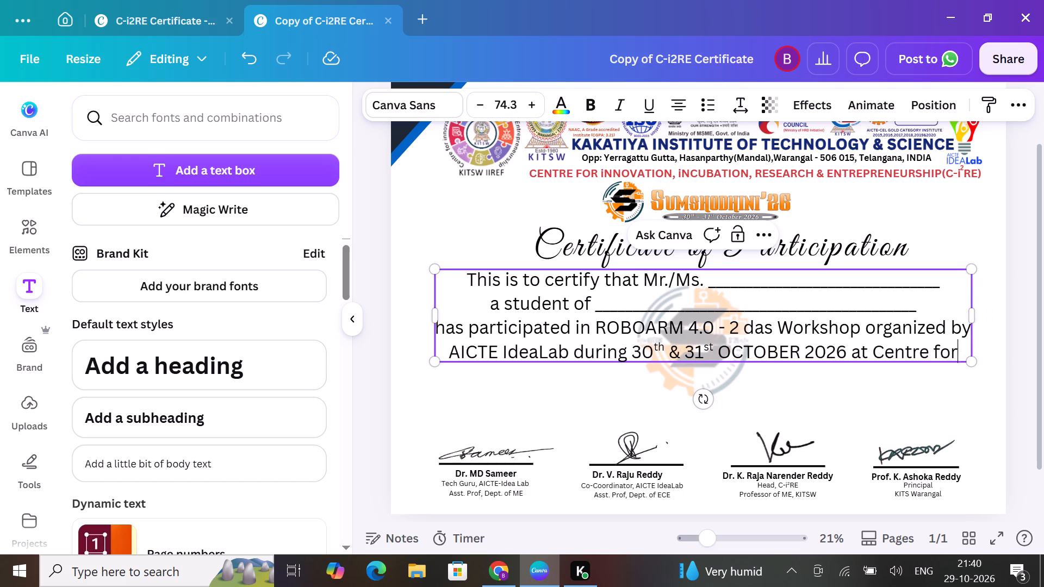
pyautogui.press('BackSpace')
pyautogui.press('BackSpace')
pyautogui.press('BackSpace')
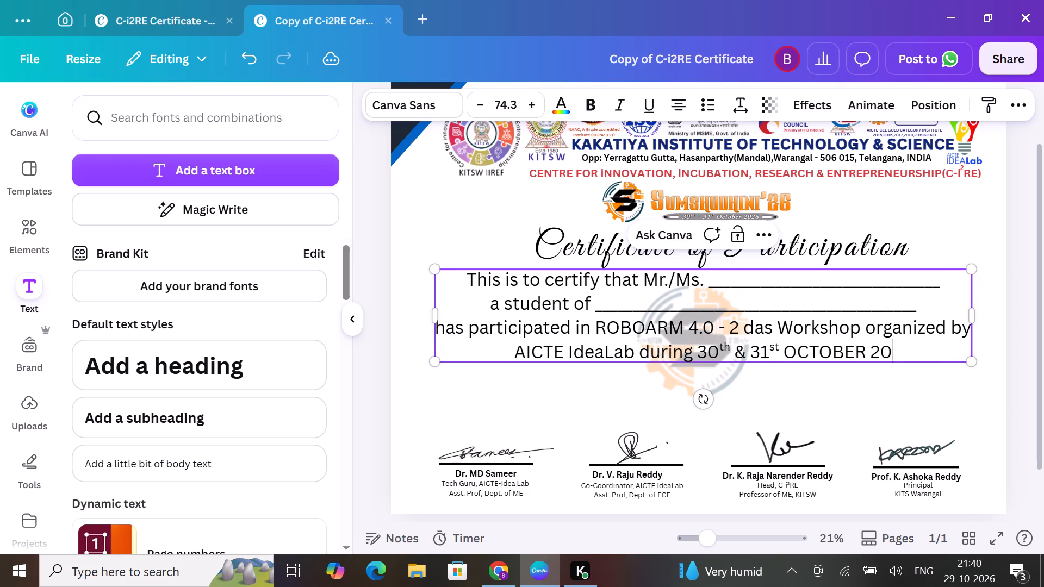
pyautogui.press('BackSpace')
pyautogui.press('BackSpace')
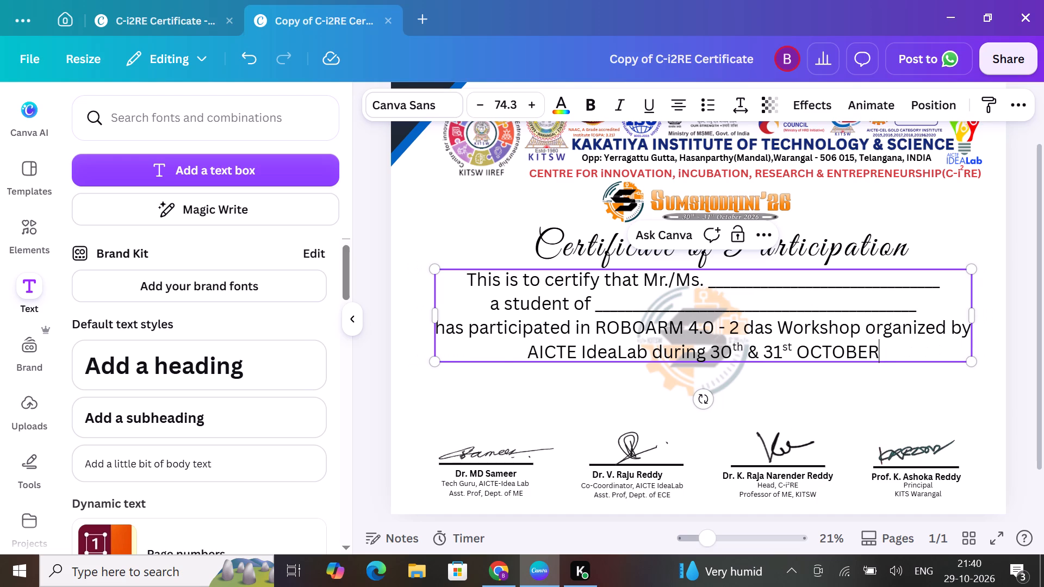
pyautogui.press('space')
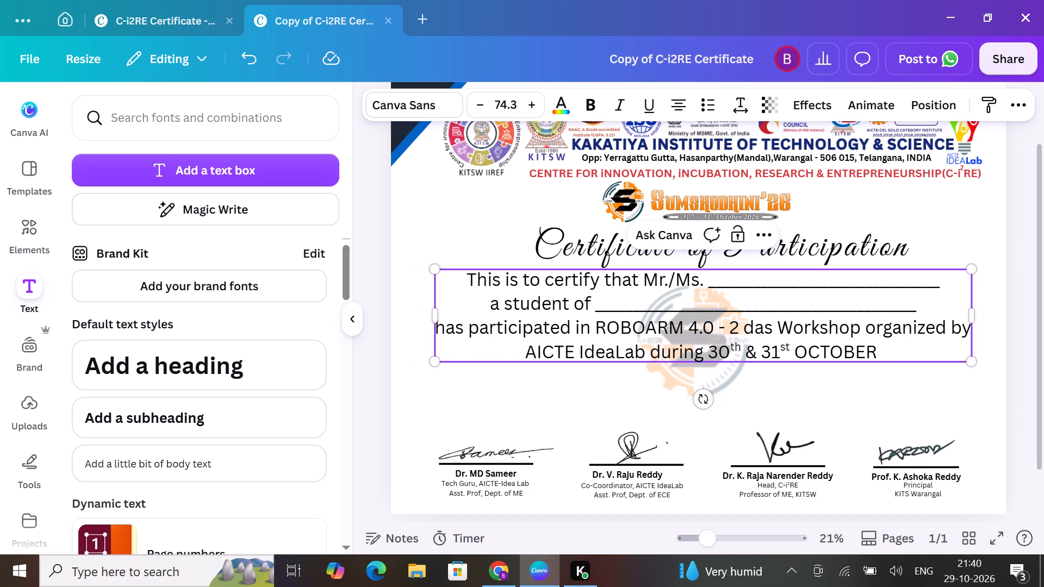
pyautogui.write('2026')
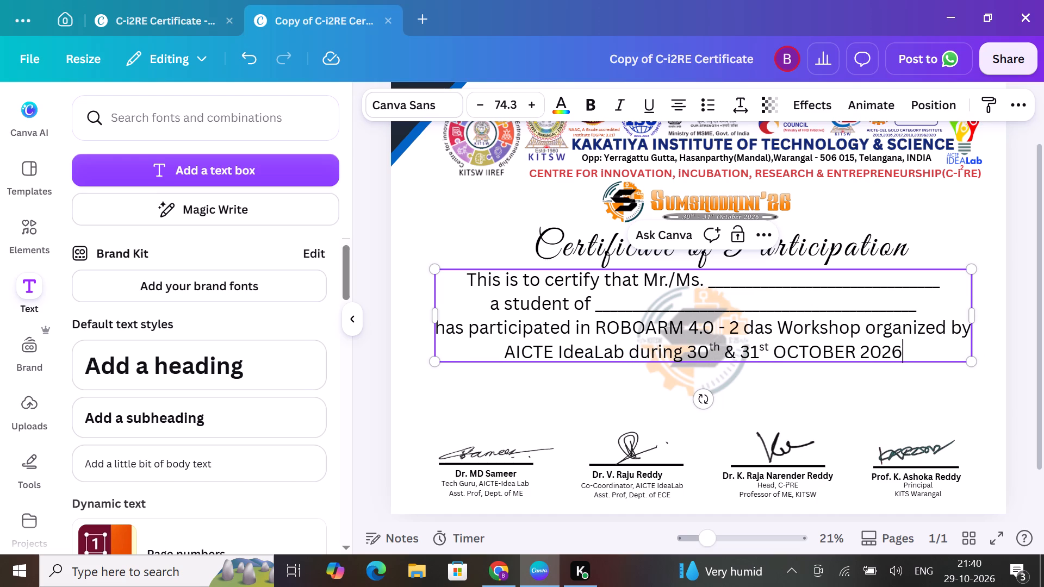
# Add "at" after "2026" and begin a new line with "Centre for innovation, incubation,".
pyautogui.press('space')
pyautogui.write('at')
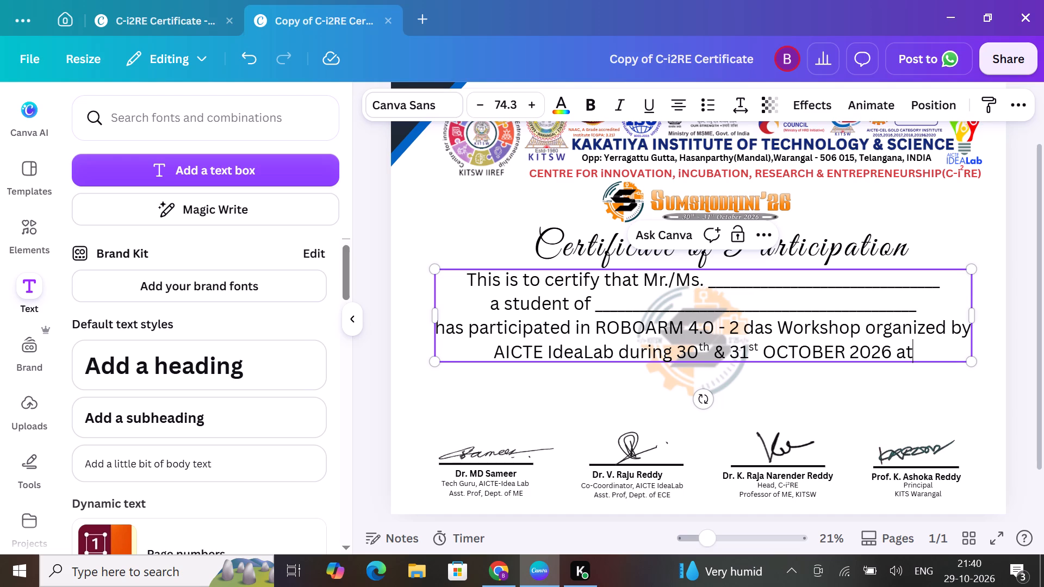
pyautogui.press('Return')
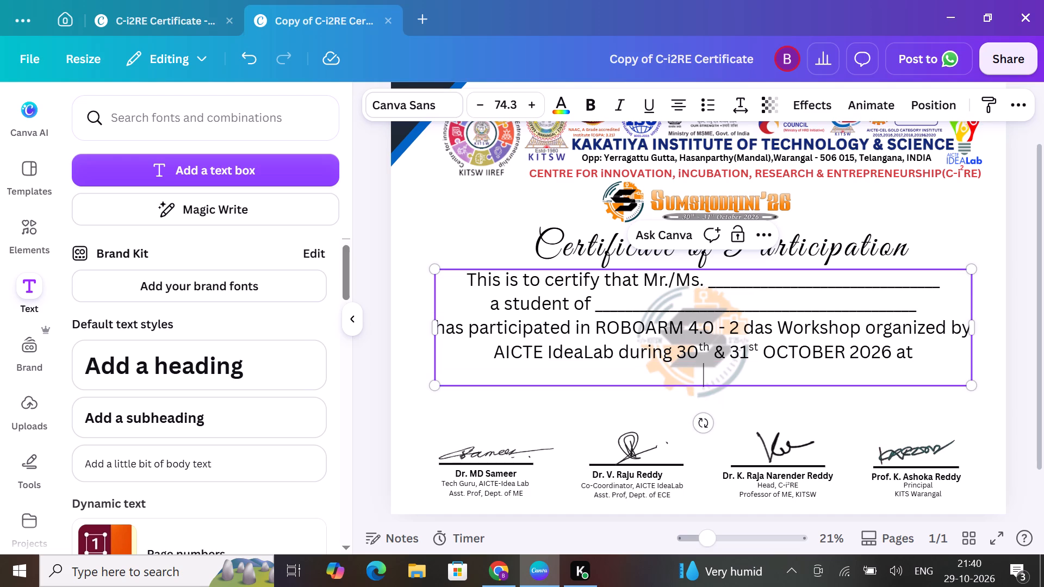
pyautogui.write('Centre')
pyautogui.press('space')
pyautogui.write('for')
pyautogui.press('space')
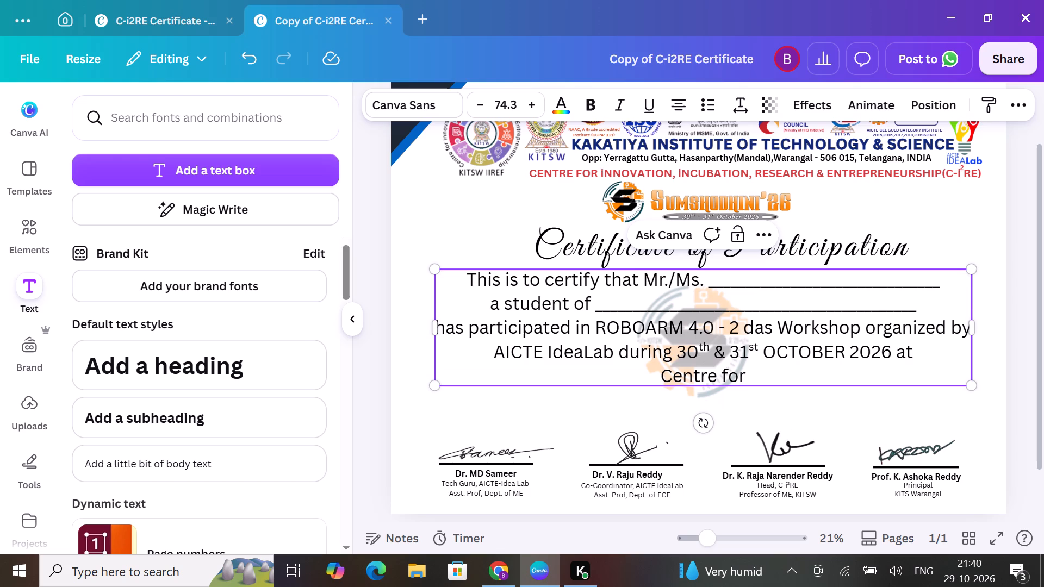
pyautogui.write('innovation')
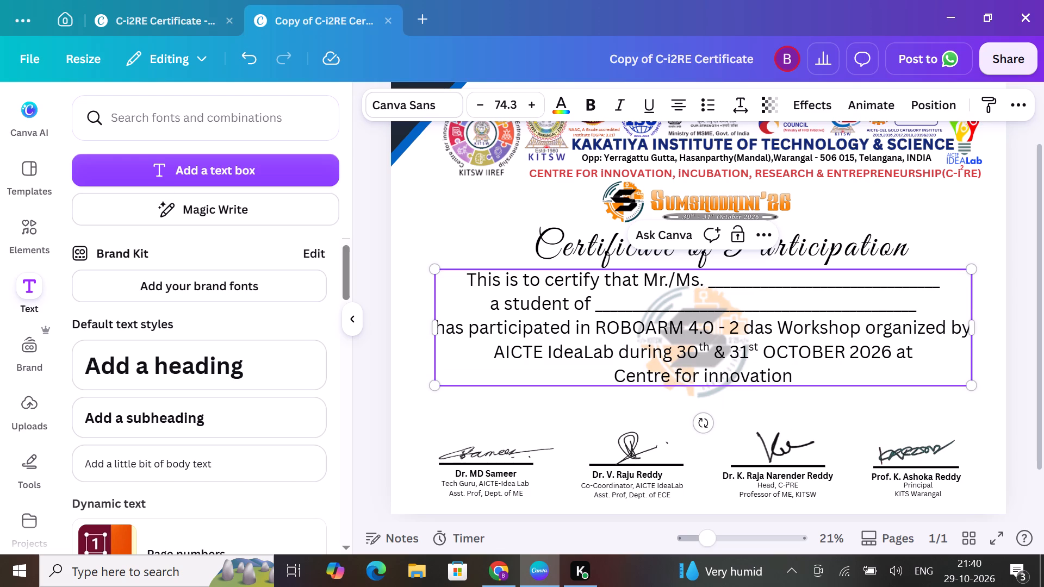
pyautogui.press(',')
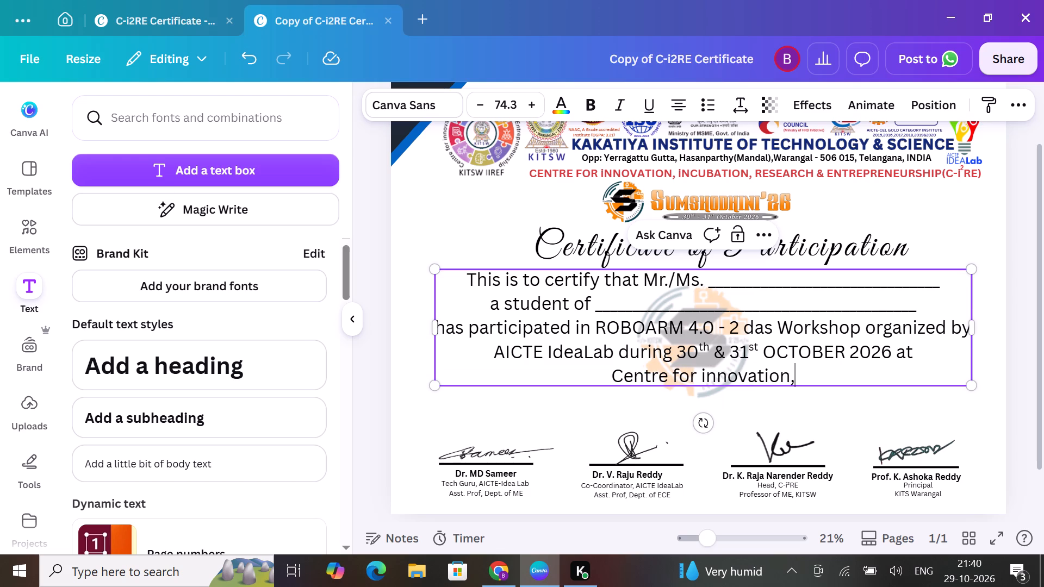
pyautogui.press('space')
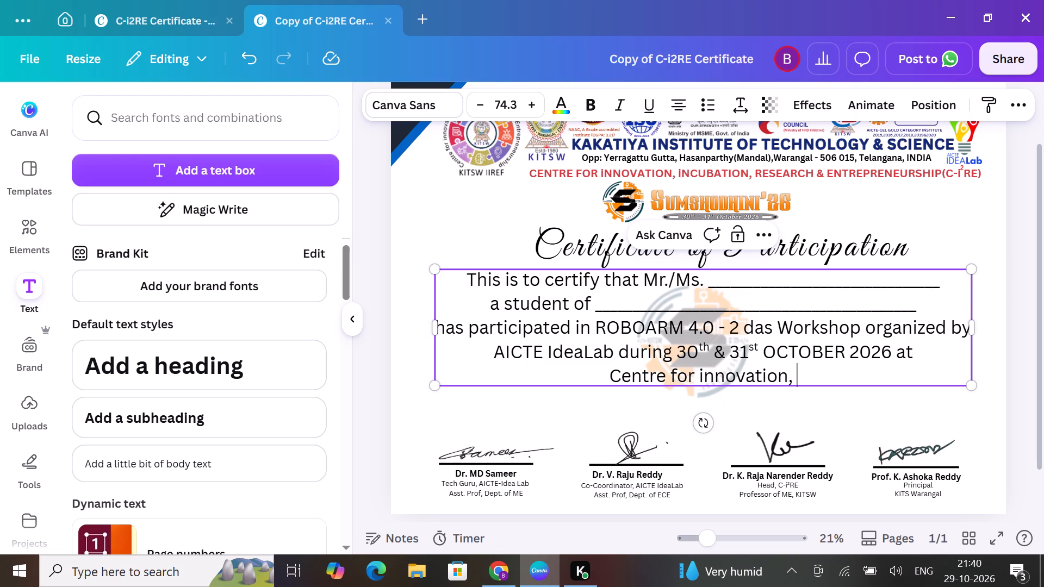
pyautogui.write('incubation')
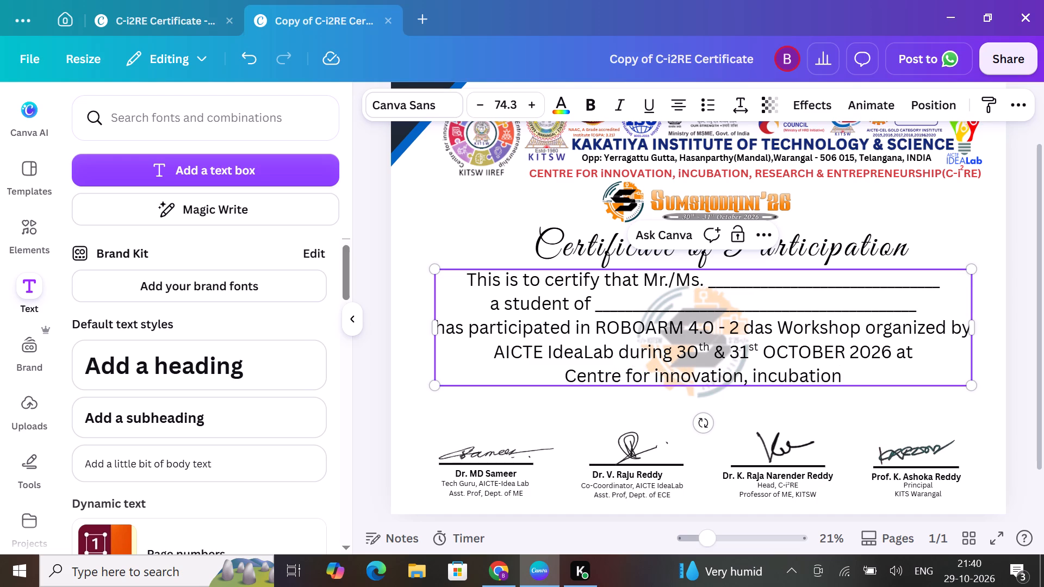
pyautogui.write(',')
pyautogui.press('space')
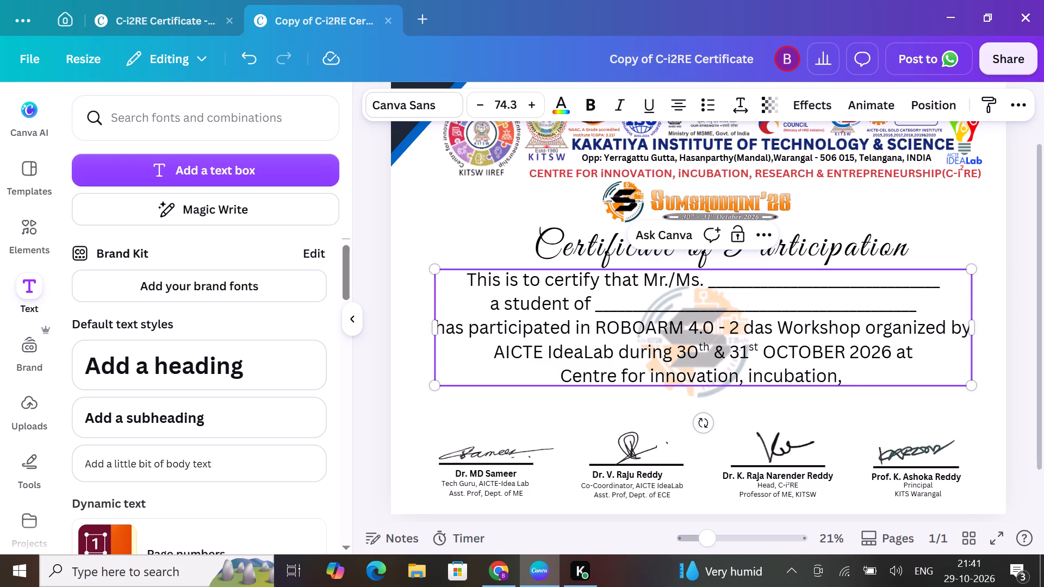
# Continue the venue line after "incubation," with "Research and Entrepreneurship".
pyautogui.write('Research')
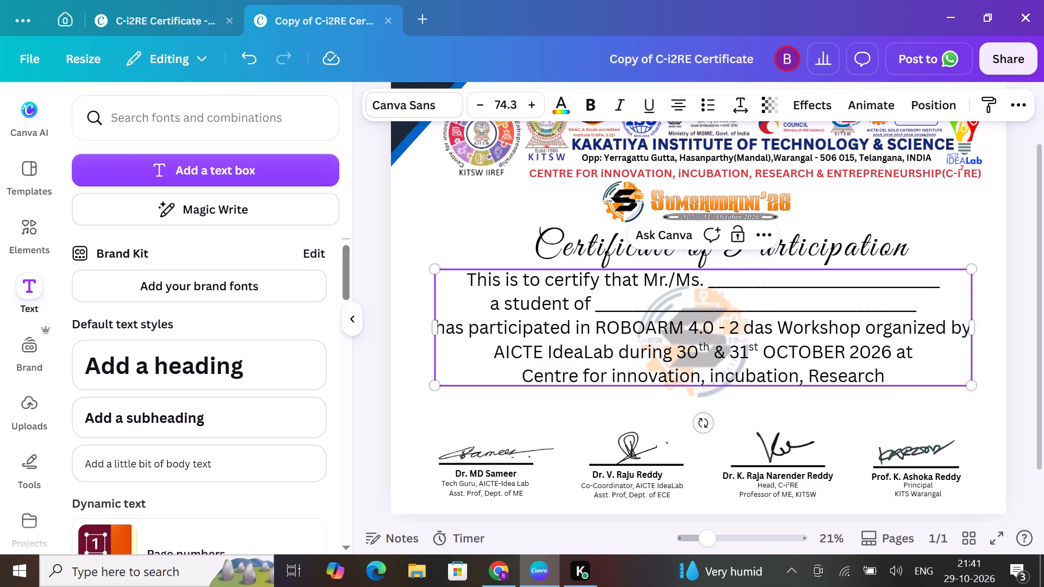
pyautogui.press('space')
pyautogui.write('and')
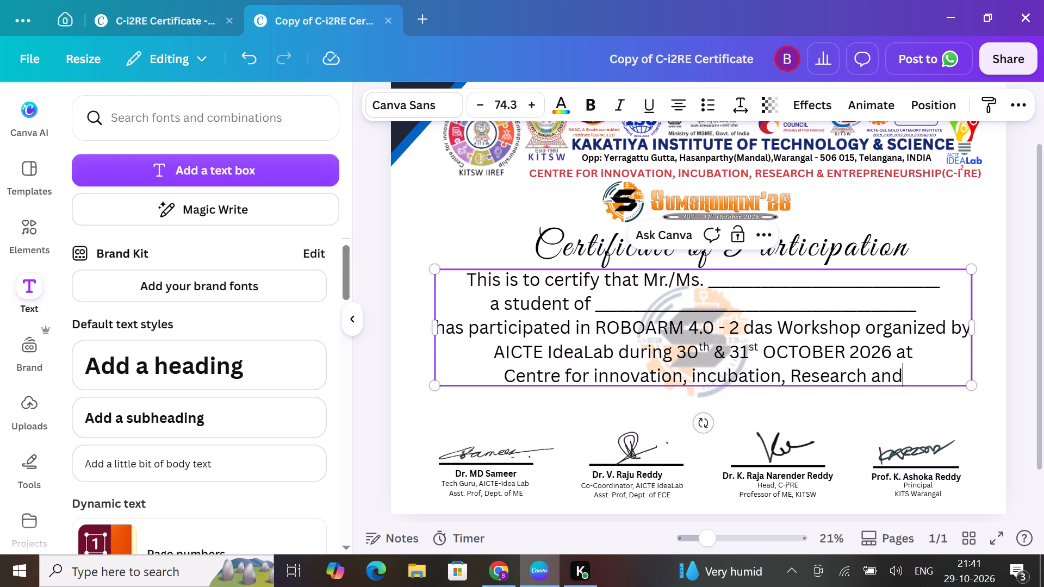
pyautogui.press('space')
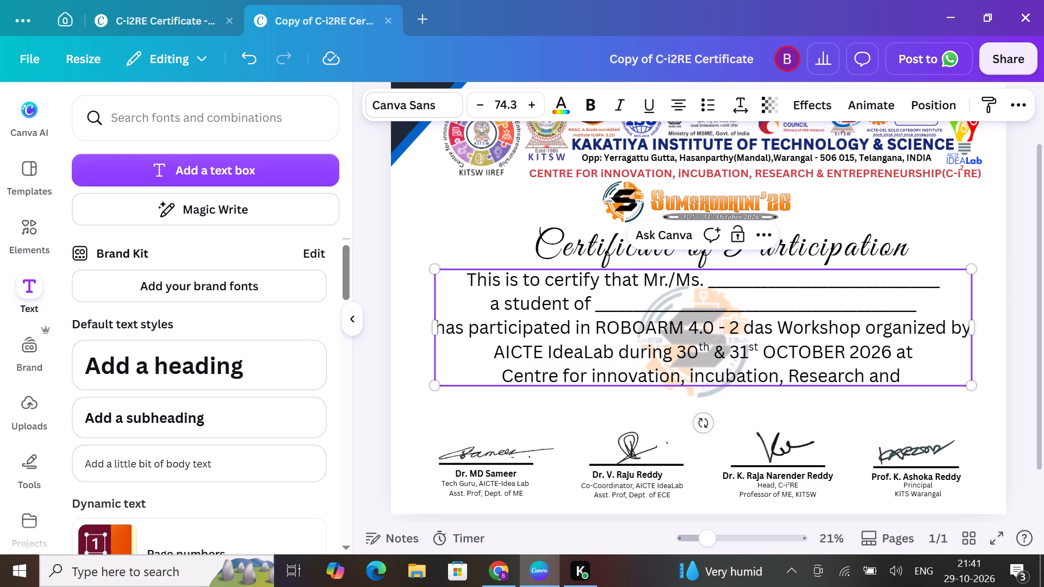
pyautogui.write('Entr')
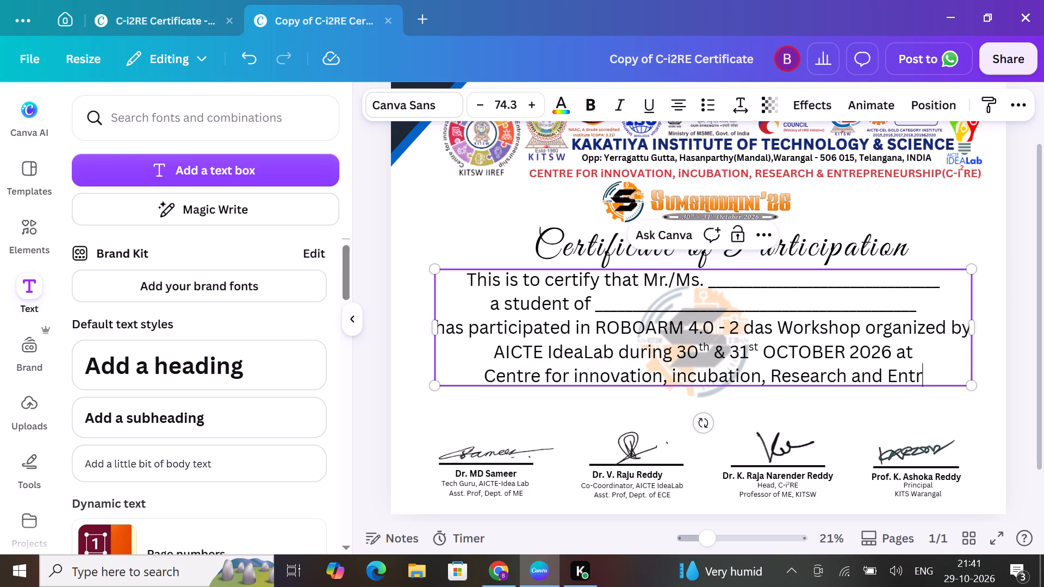
pyautogui.press('e')
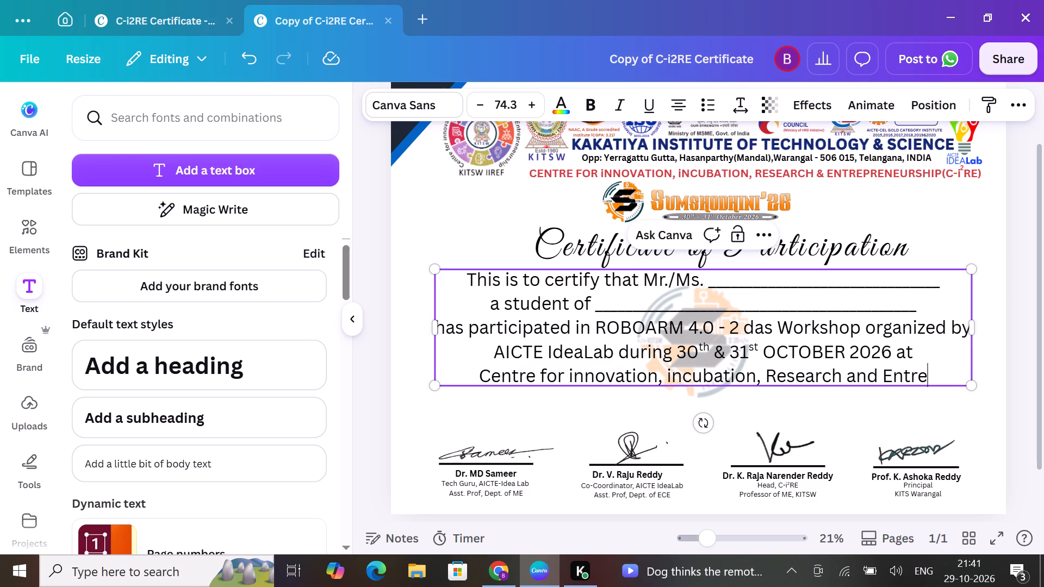
pyautogui.write('pre')
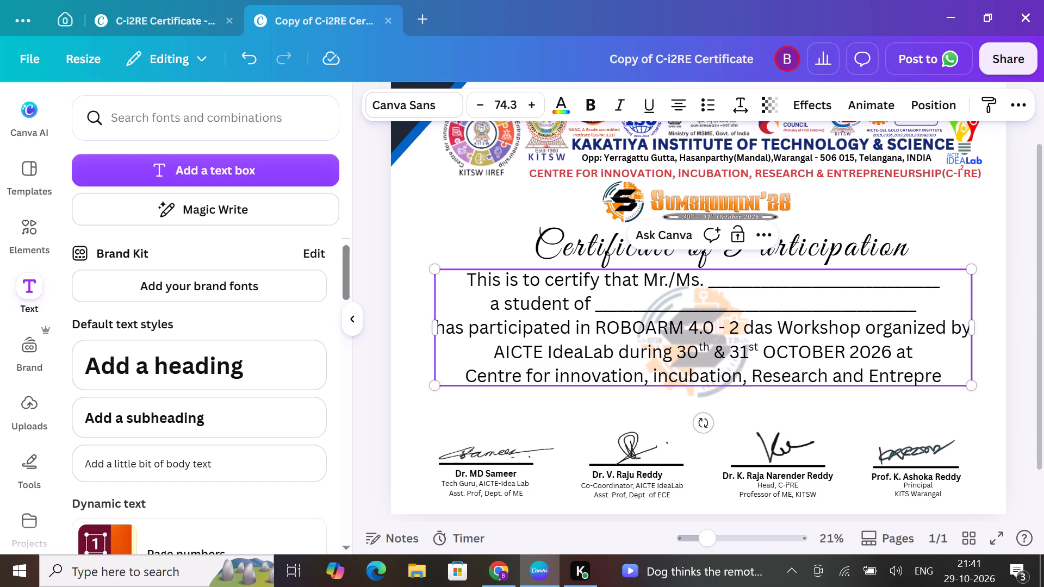
pyautogui.write('neur')
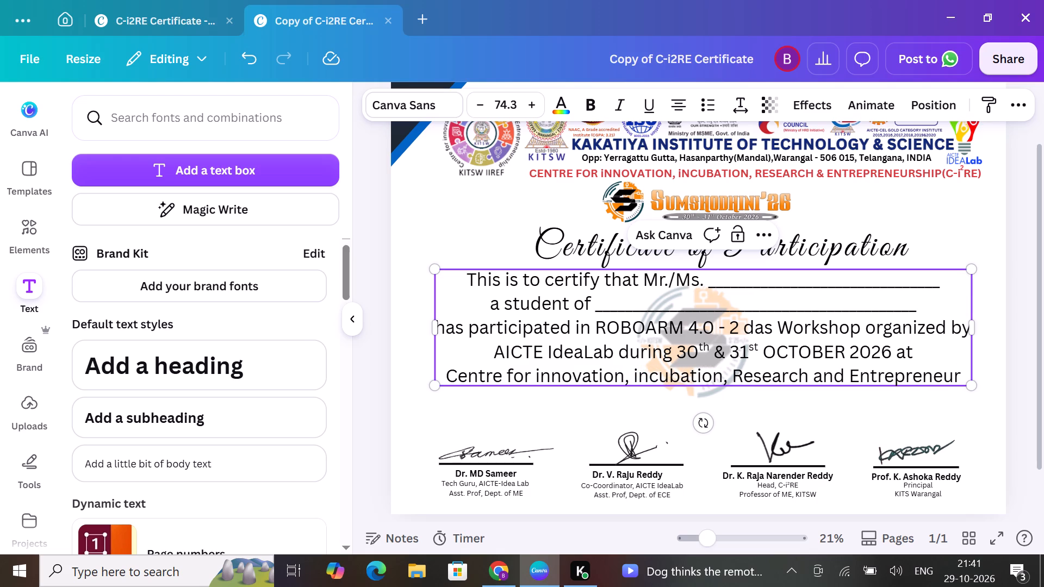
pyautogui.write('ship')
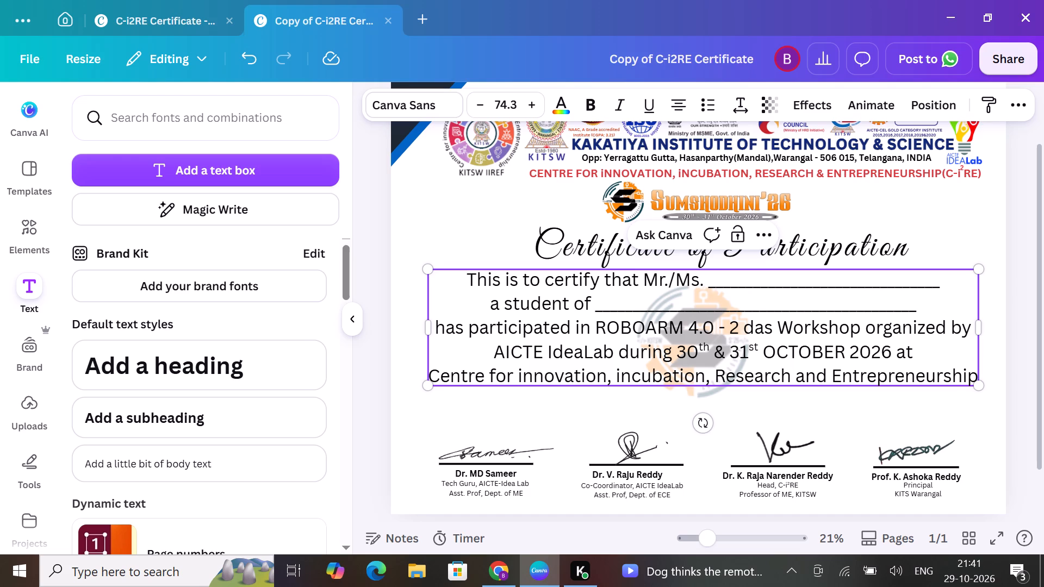
# Append the abbreviation "(C-i2RE)" after "Entrepreneurship" on the venue line, with "RE" in capitals.
pyautogui.press('space')
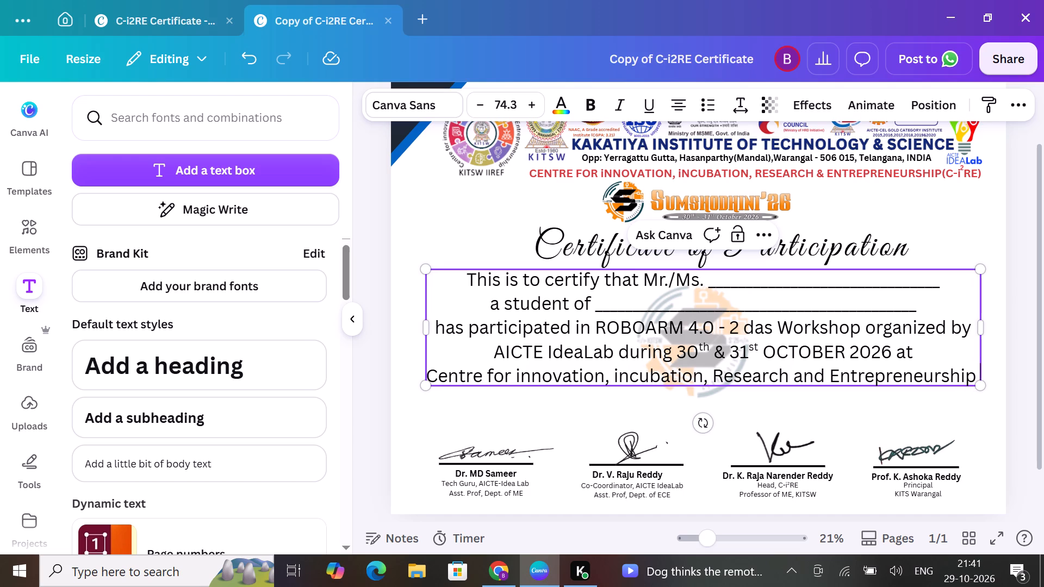
pyautogui.hotkey('shift', '(')
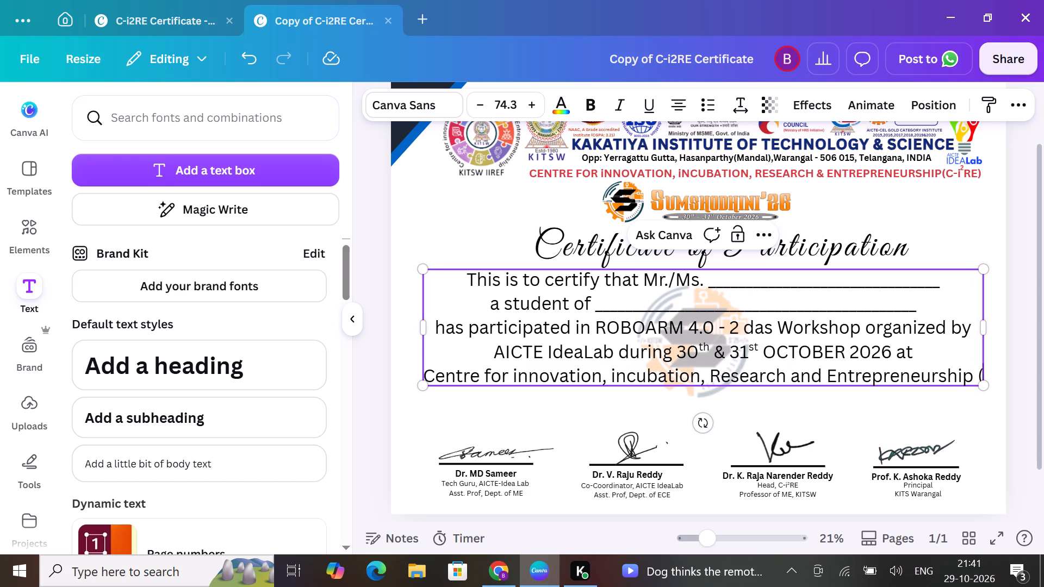
pyautogui.hotkey('shift', 'c')
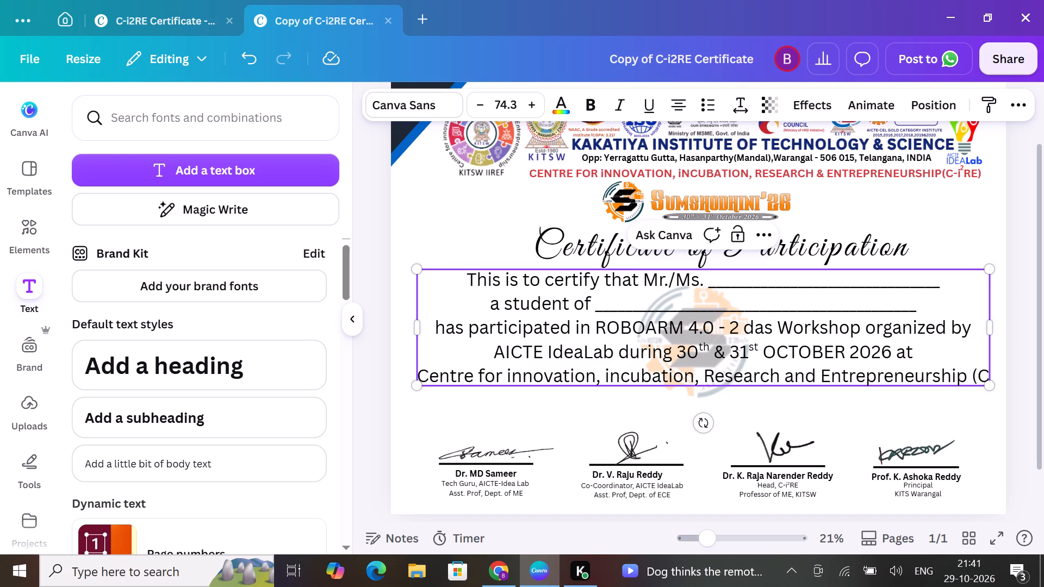
pyautogui.press('-')
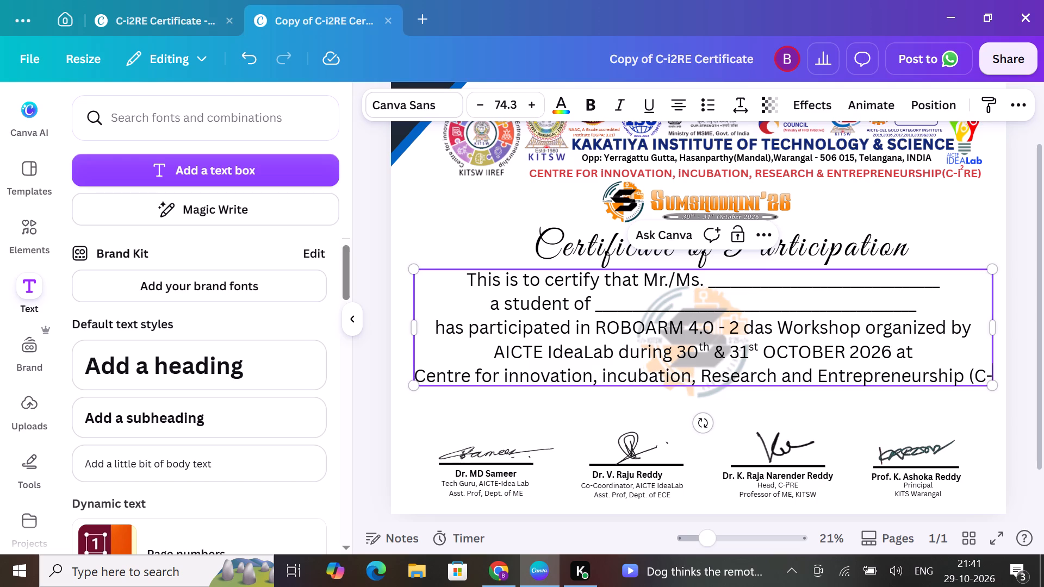
pyautogui.press('i')
pyautogui.press('2')
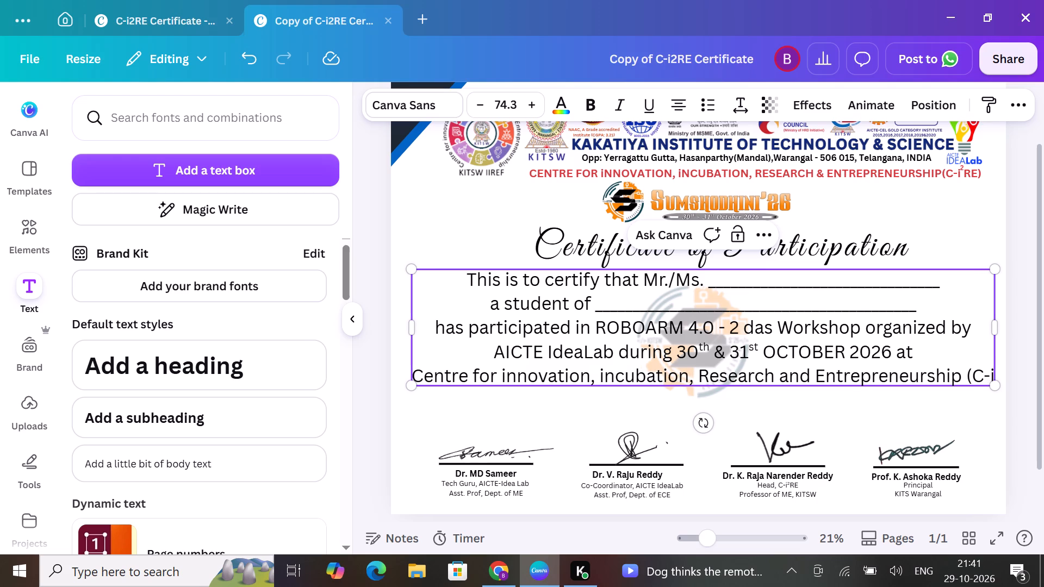
pyautogui.write('re')
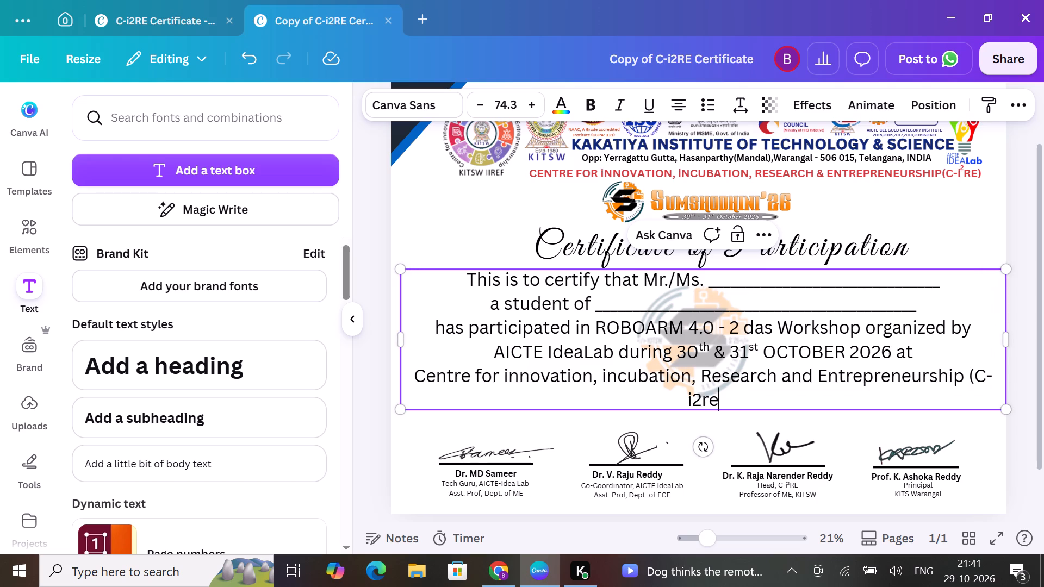
pyautogui.press('BackSpace')
pyautogui.press('BackSpace')
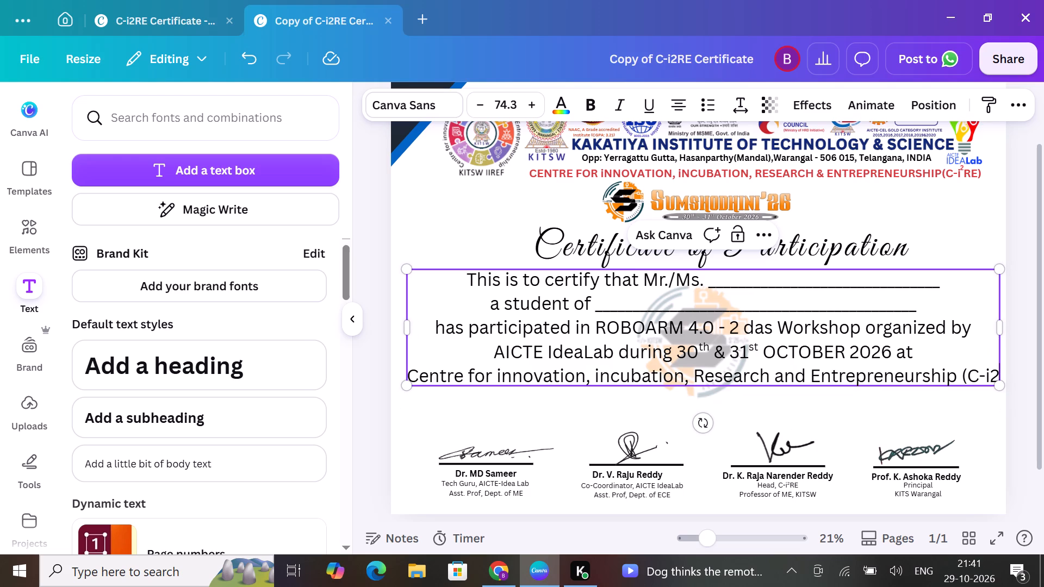
pyautogui.write('RE')
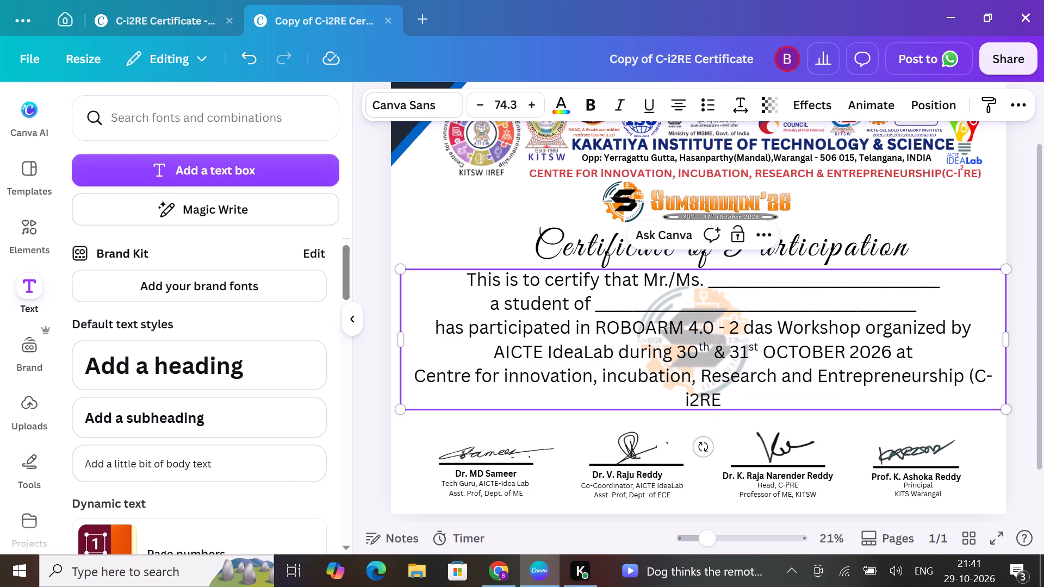
pyautogui.hotkey('shift', ')')
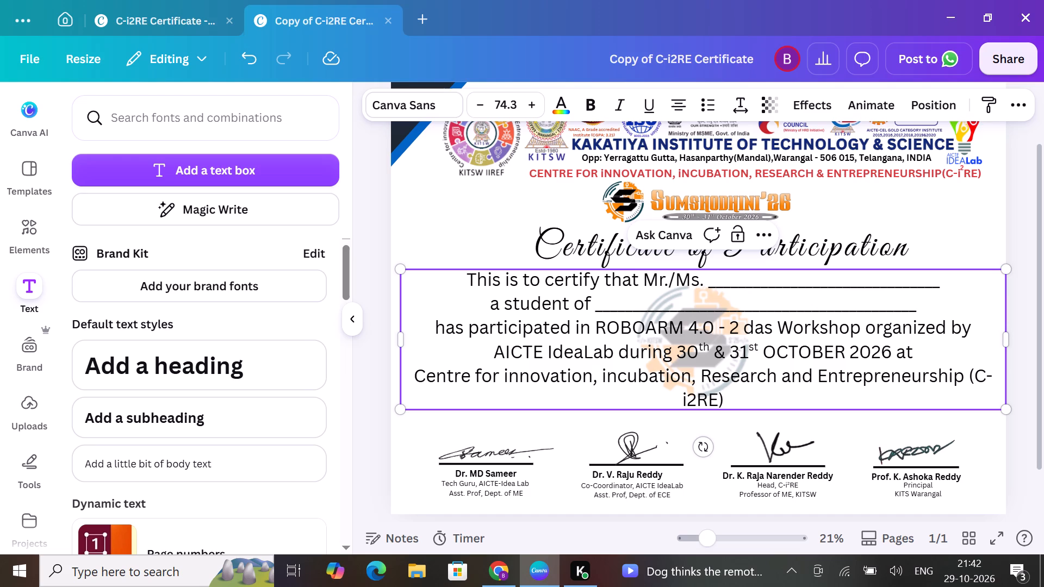
# Widen the body text box to about 3,613 so the venue line with "(C-i2RE)" fits on a single line.
pyautogui.moveTo(397, 339); pyautogui.dragTo(383, 341)
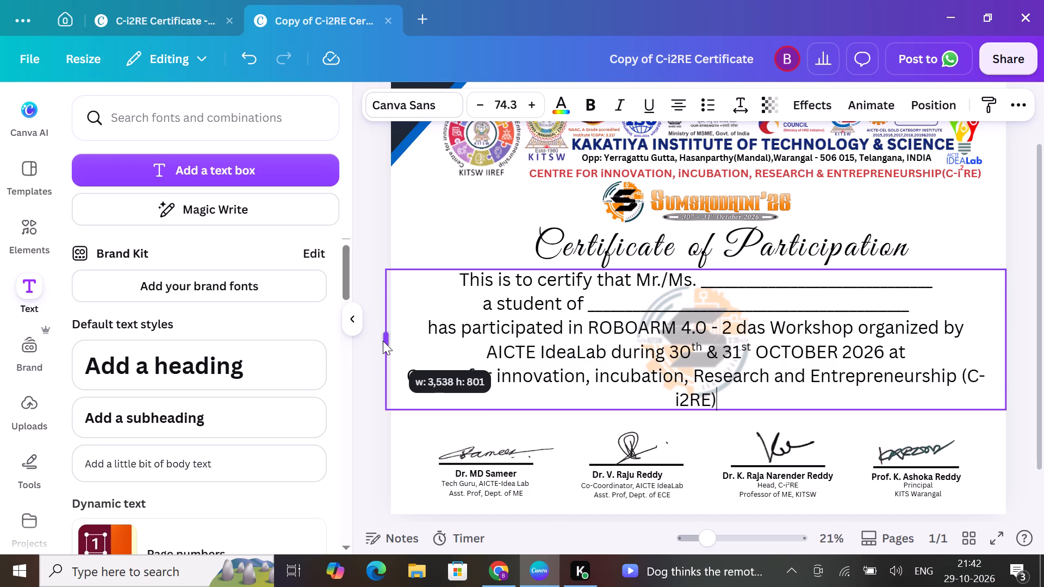
pyautogui.moveTo(383, 341); pyautogui.dragTo(370, 341)
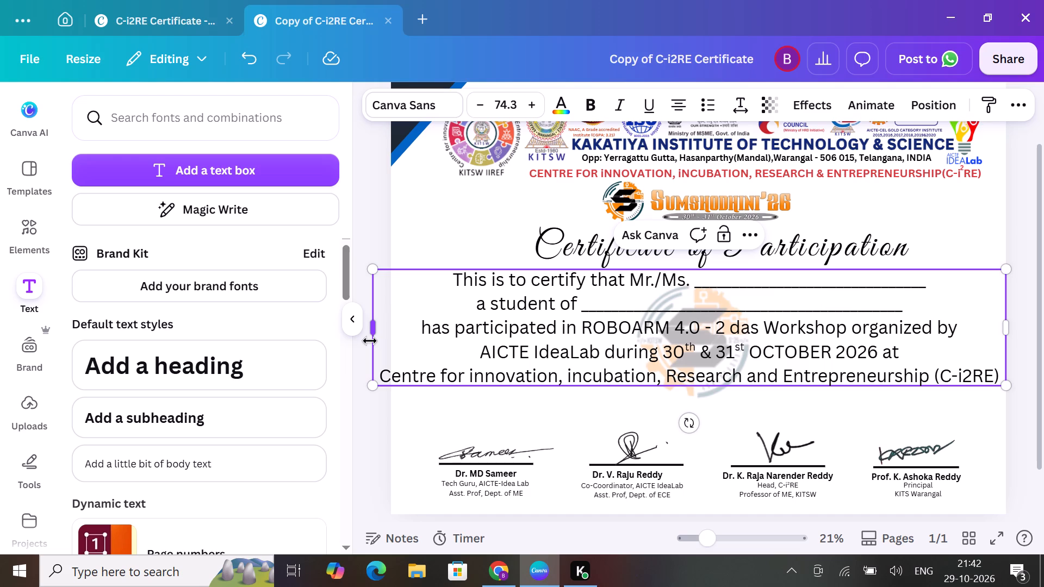
# Change the venue line's text alignment to justified.
pyautogui.click(676, 106)
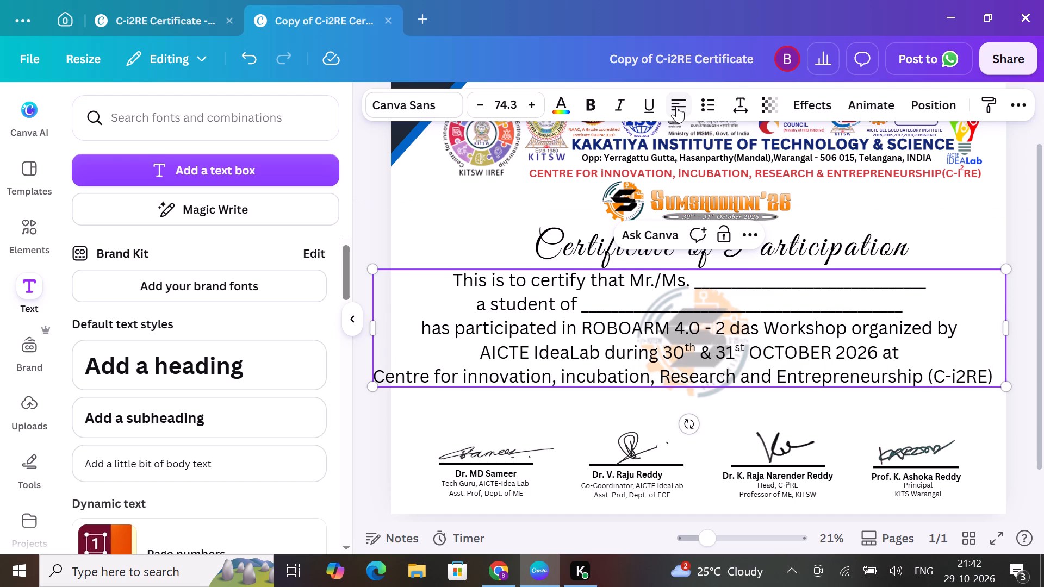
pyautogui.click(676, 106)
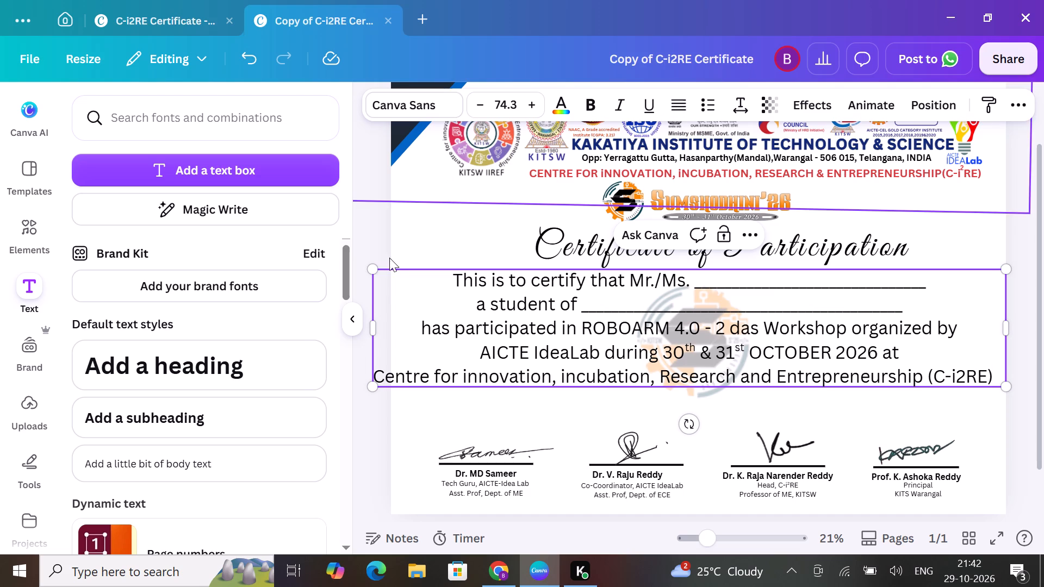
# Scale the body text box down proportionally to a font size of about 68.6 so it fits within the page.
pyautogui.moveTo(371, 267); pyautogui.dragTo(410, 283)
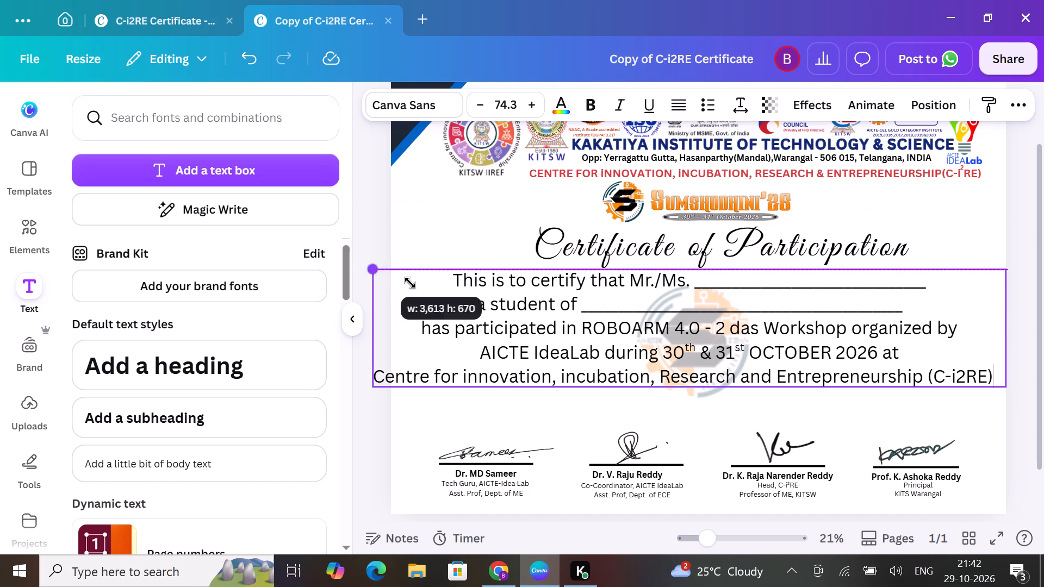
pyautogui.moveTo(410, 283); pyautogui.dragTo(417, 286)
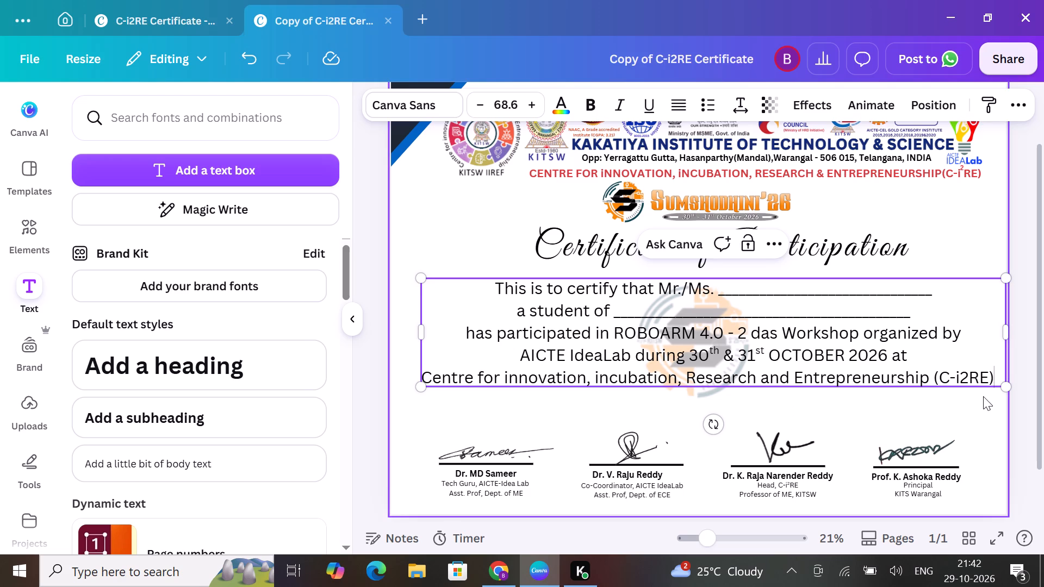
# Add a comma after "(C-i2RE)" to continue the venue line.
pyautogui.press(',')
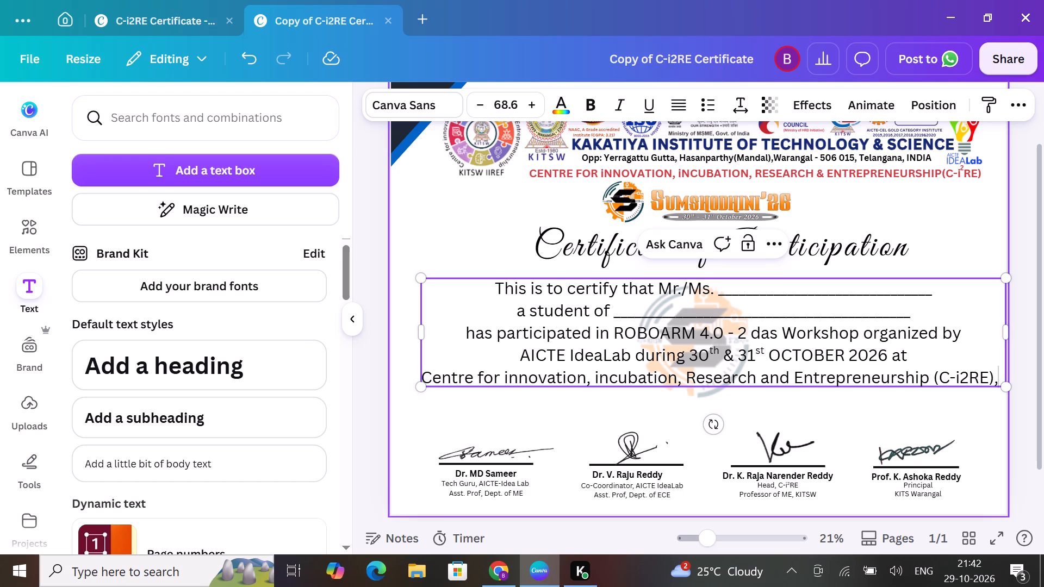
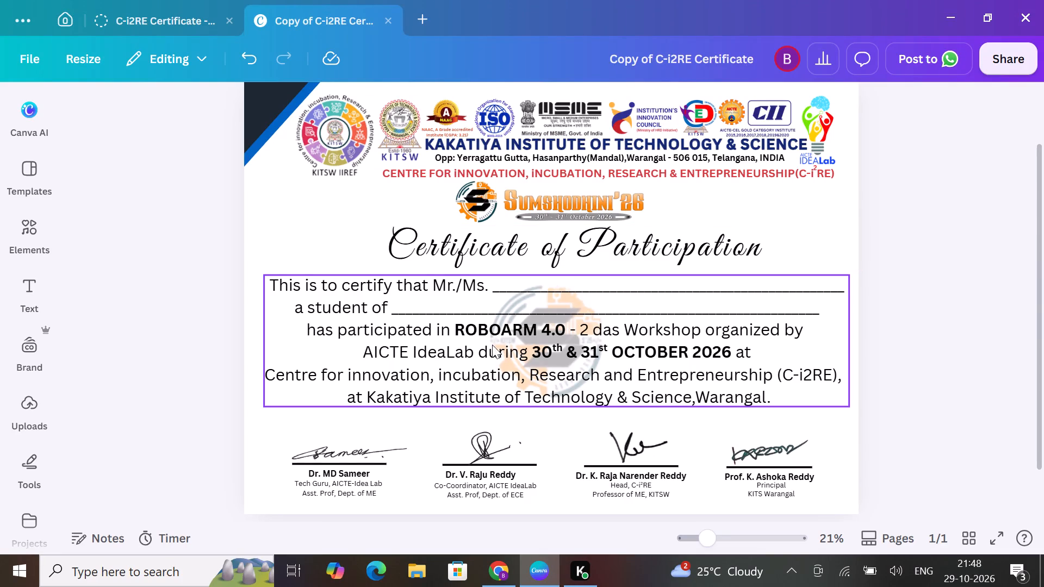
# Make "AICTE IdeaLab" bold in the workshop organizer line of the body text.
pyautogui.click(470, 345)
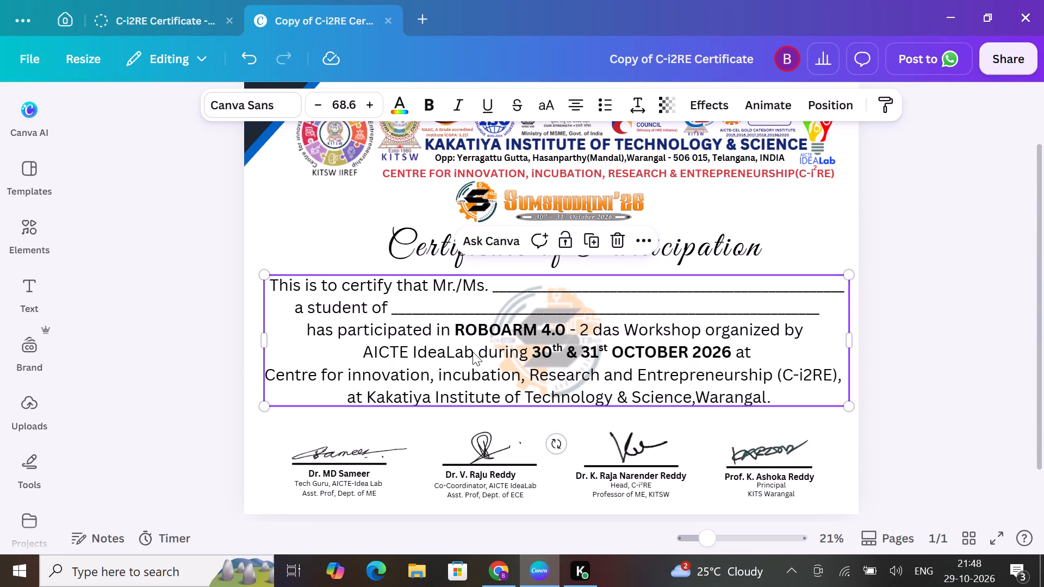
pyautogui.click(475, 353)
pyautogui.moveTo(475, 353); pyautogui.dragTo(437, 359)
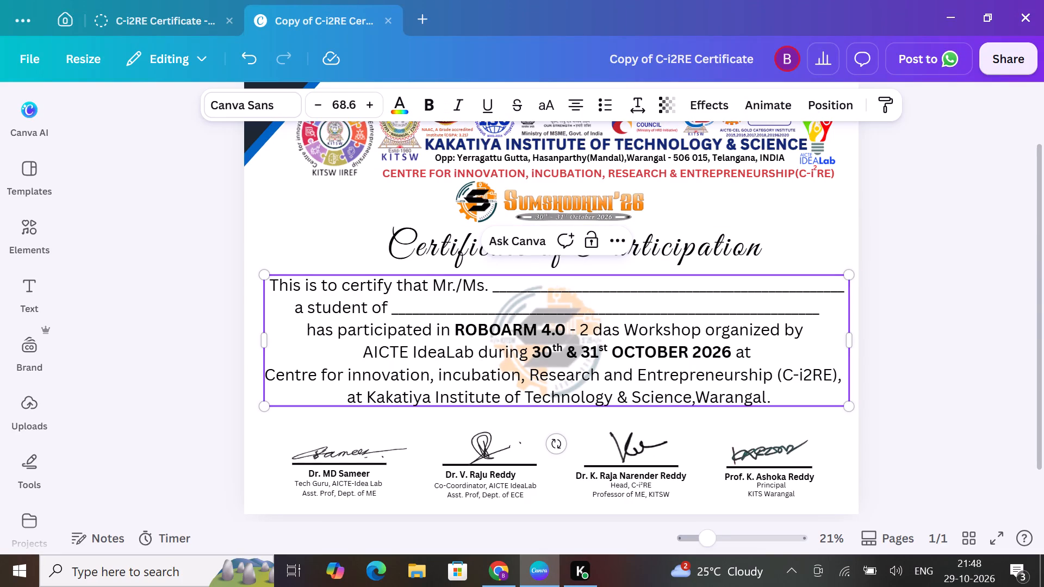
pyautogui.moveTo(437, 359); pyautogui.dragTo(365, 348)
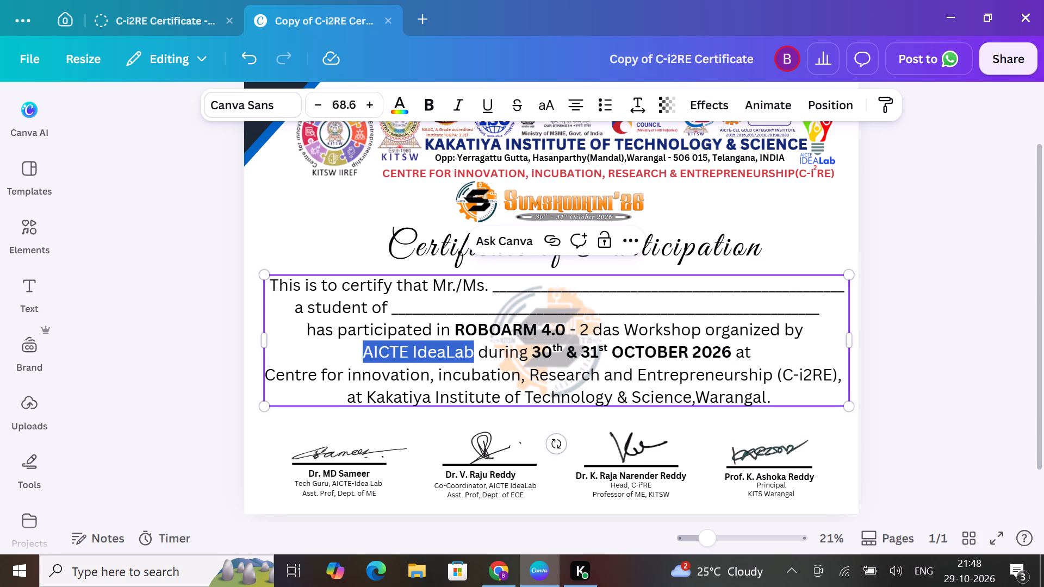
pyautogui.click(427, 105)
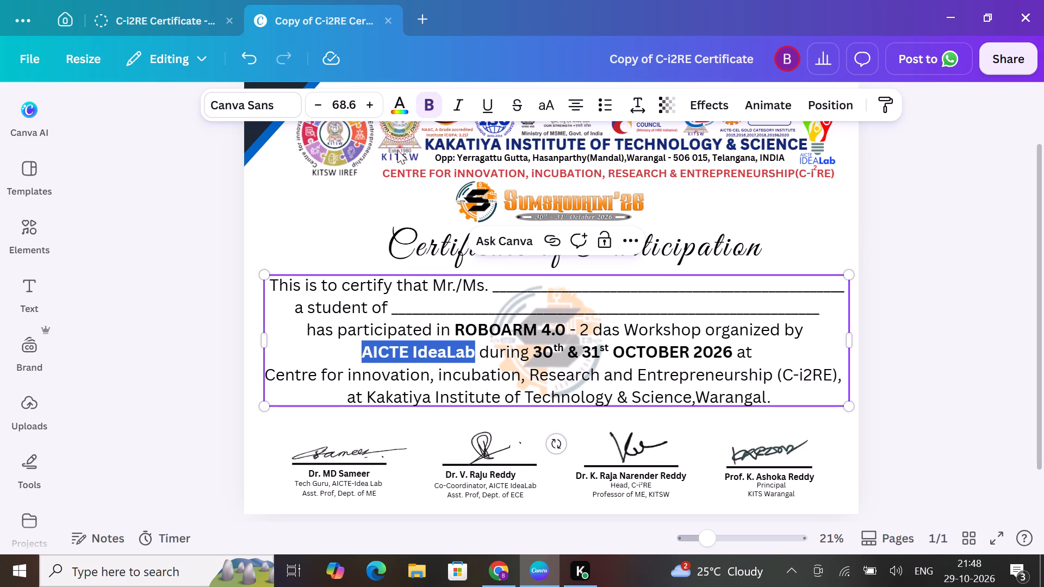
pyautogui.click(267, 236)
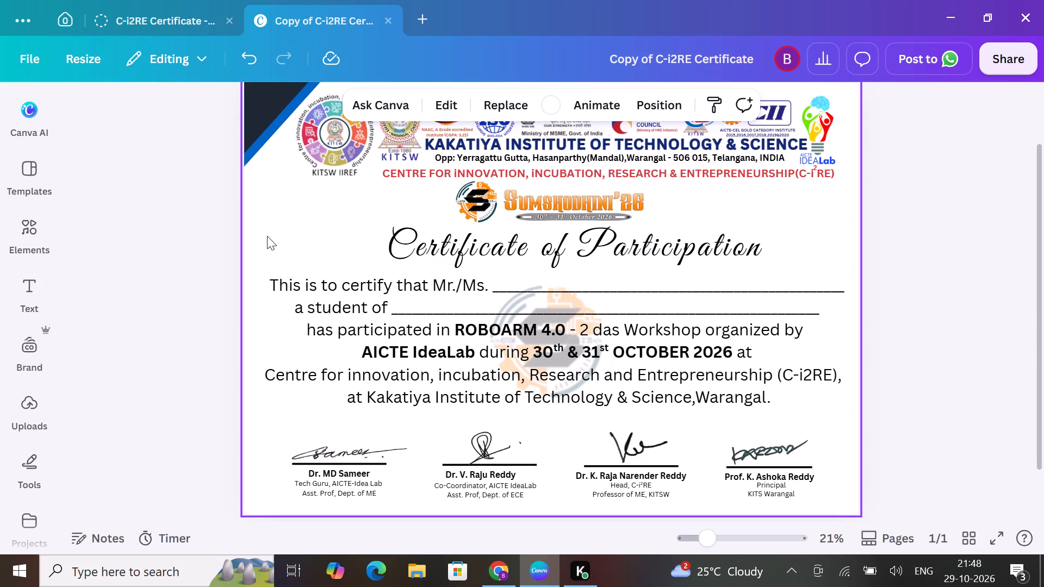
# Nudge the body text box 20 small increments downward and one increment to the left, toward the signatures.
pyautogui.click(488, 319)
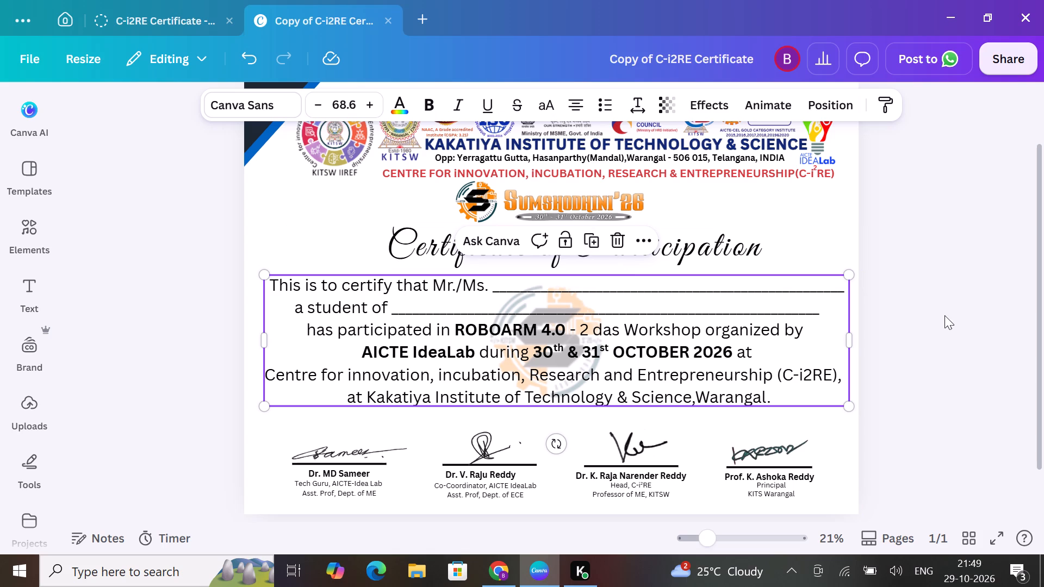
pyautogui.click(1005, 324)
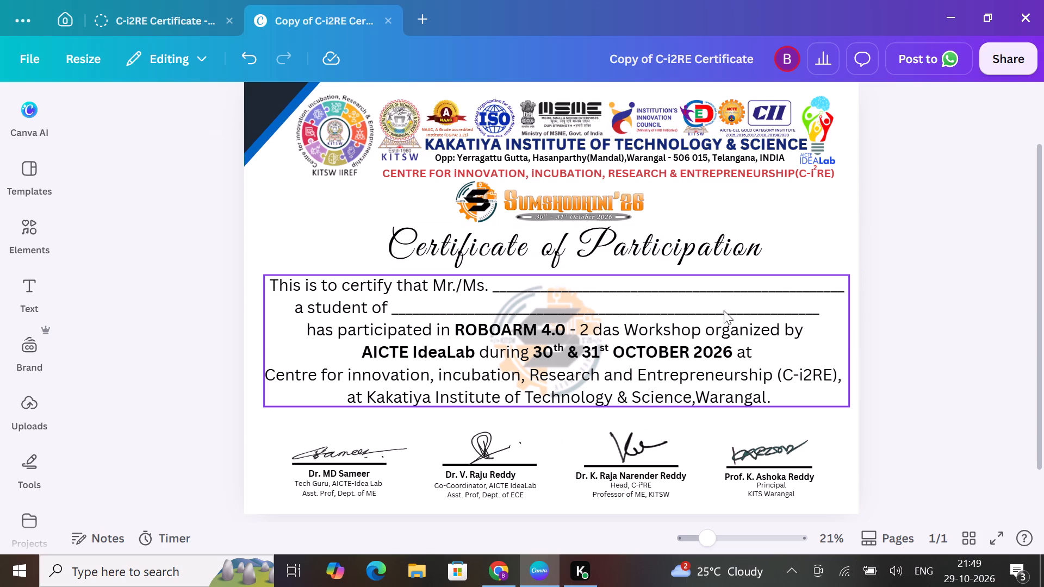
pyautogui.click(724, 310)
pyautogui.press('Down')
pyautogui.press('Down')
pyautogui.press('Down')
pyautogui.press('Down')
pyautogui.press('Down')
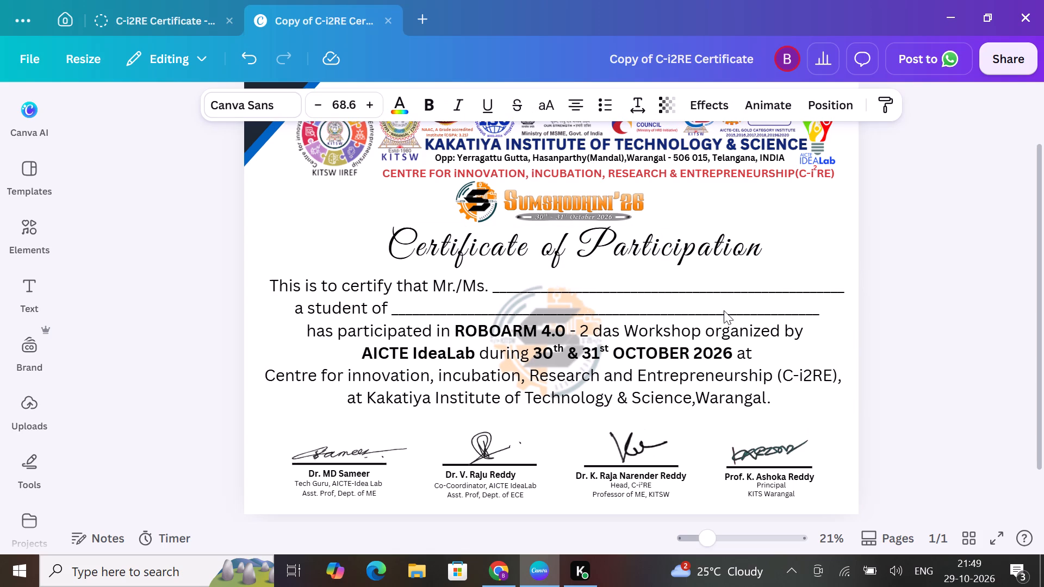
pyautogui.press('Down')
pyautogui.press('Down')
pyautogui.press('Down')
pyautogui.press('Down')
pyautogui.press('Down')
pyautogui.press('Down')
pyautogui.press('Down')
pyautogui.press('Down')
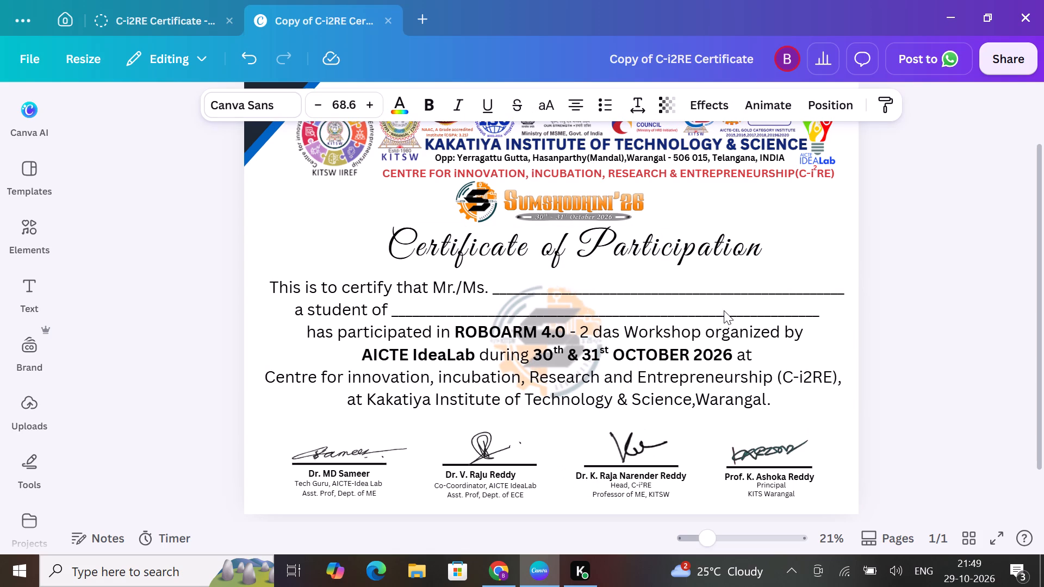
pyautogui.press('Down')
pyautogui.press('Down')
pyautogui.press('Down')
pyautogui.press('Down')
pyautogui.press('Down')
pyautogui.press('Down')
pyautogui.press('Down')
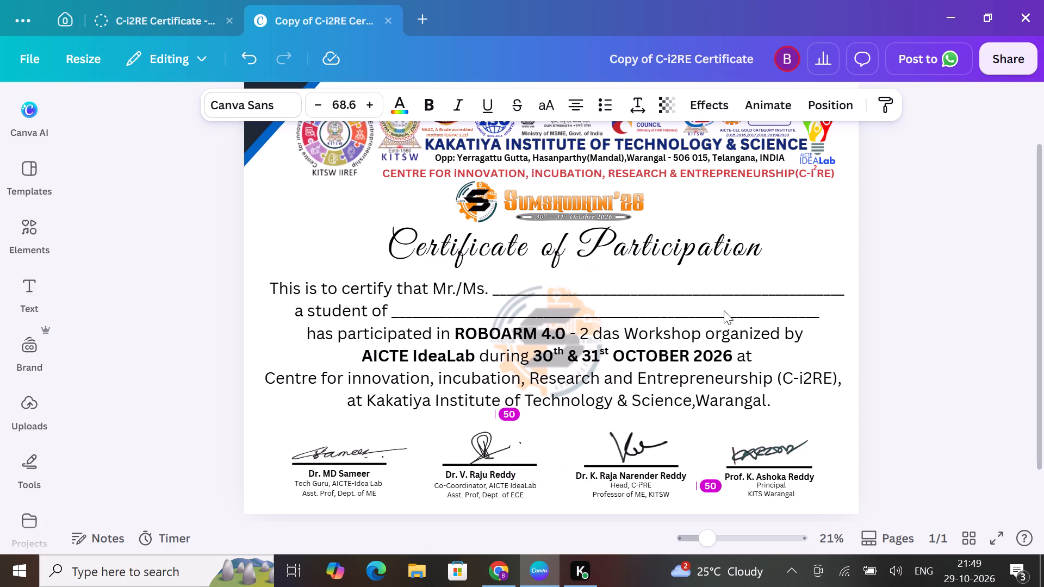
pyautogui.press('Left')
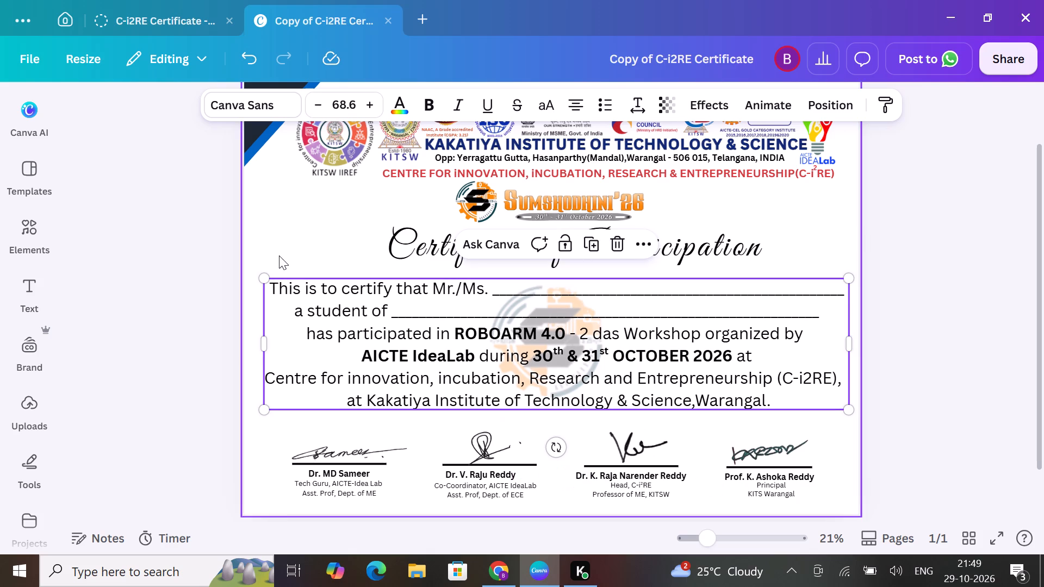
pyautogui.click(117, 261)
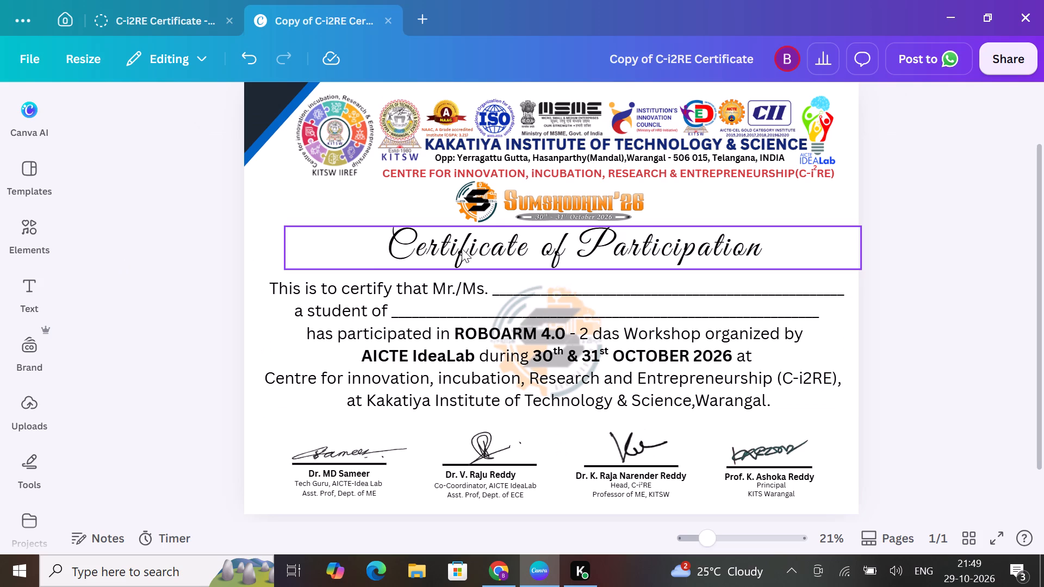
# Move the "Certificate of Participation" title left and slightly down so its text box's right edge aligns with the body text box.
pyautogui.moveTo(544, 248); pyautogui.dragTo(529, 252)
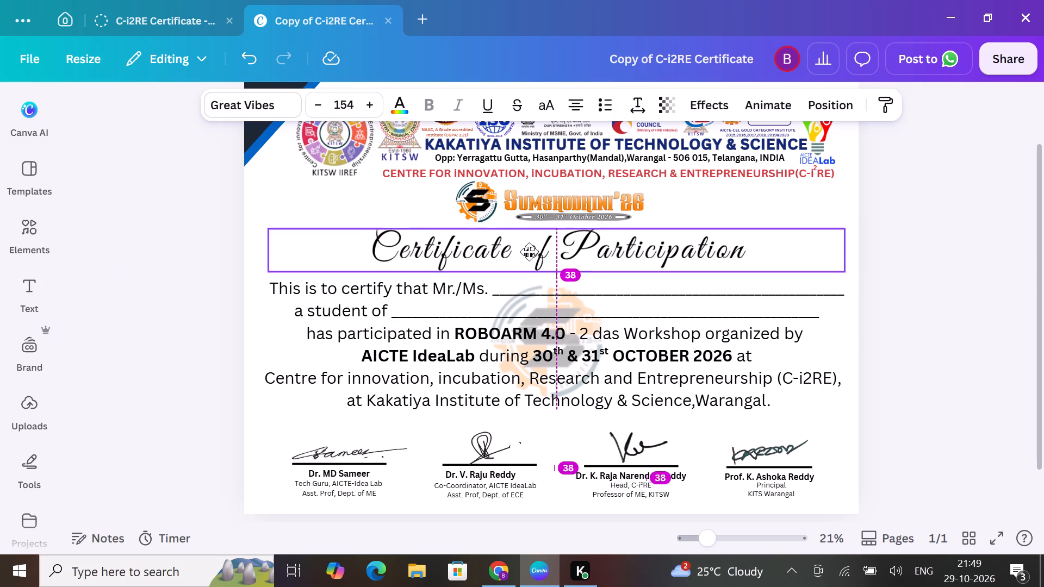
pyautogui.moveTo(529, 252); pyautogui.dragTo(531, 253)
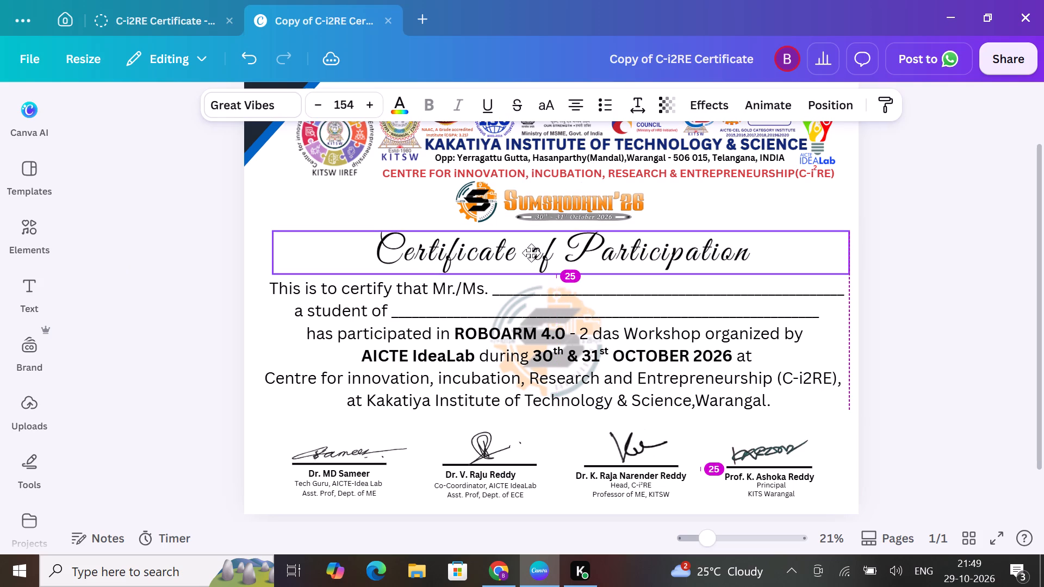
pyautogui.moveTo(531, 253); pyautogui.dragTo(534, 253)
pyautogui.click(916, 298)
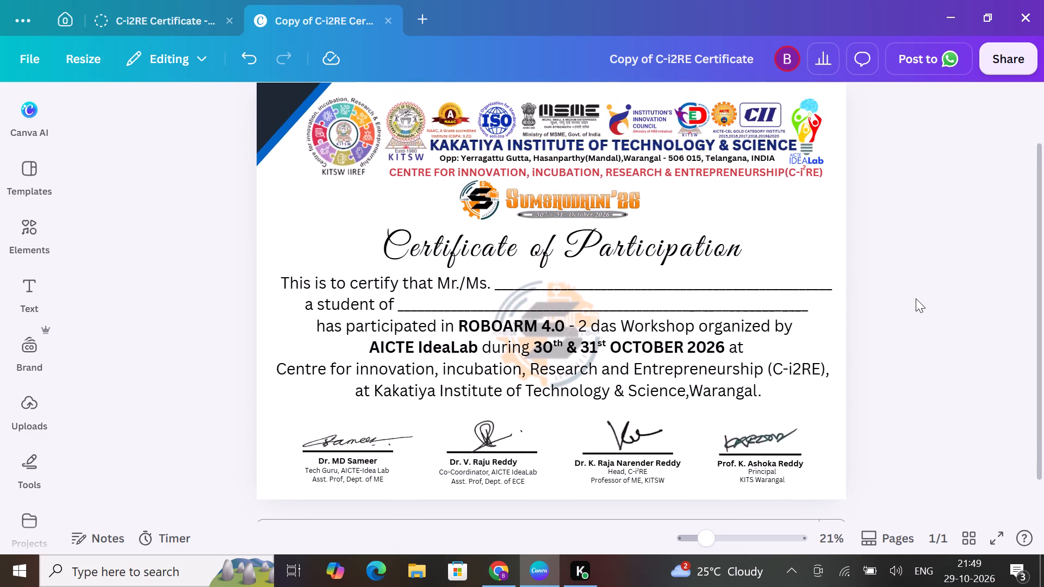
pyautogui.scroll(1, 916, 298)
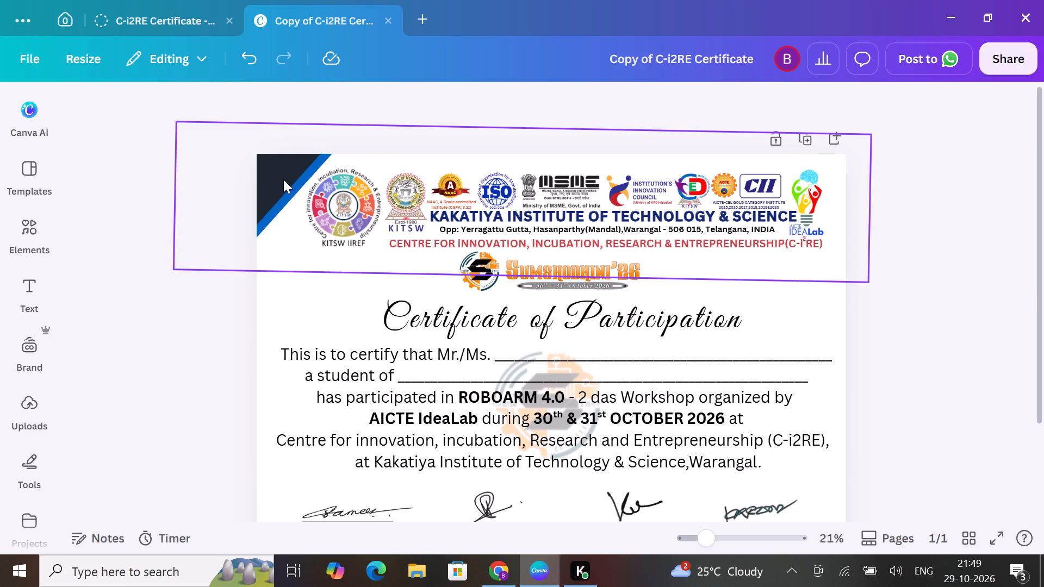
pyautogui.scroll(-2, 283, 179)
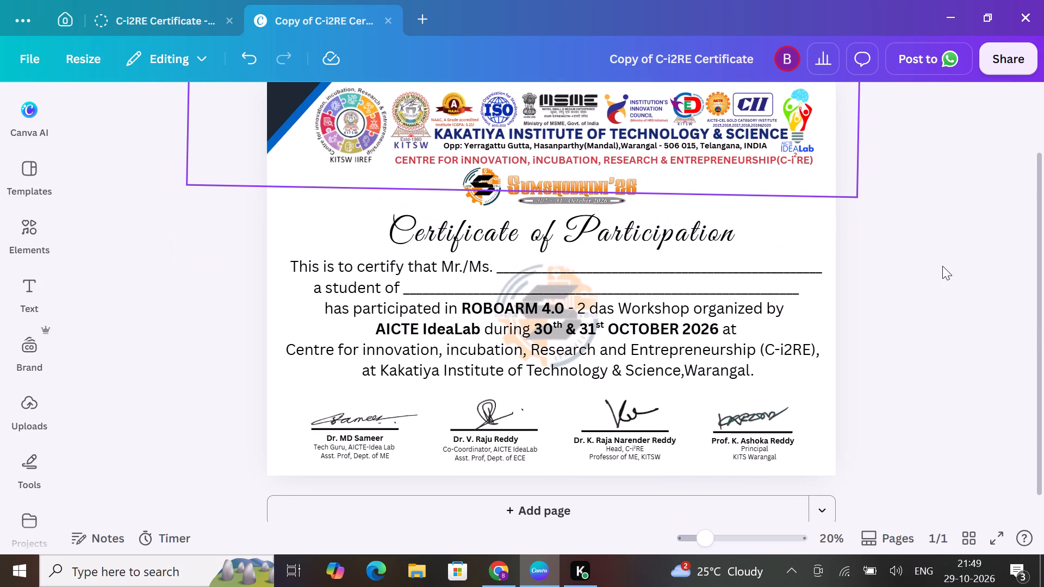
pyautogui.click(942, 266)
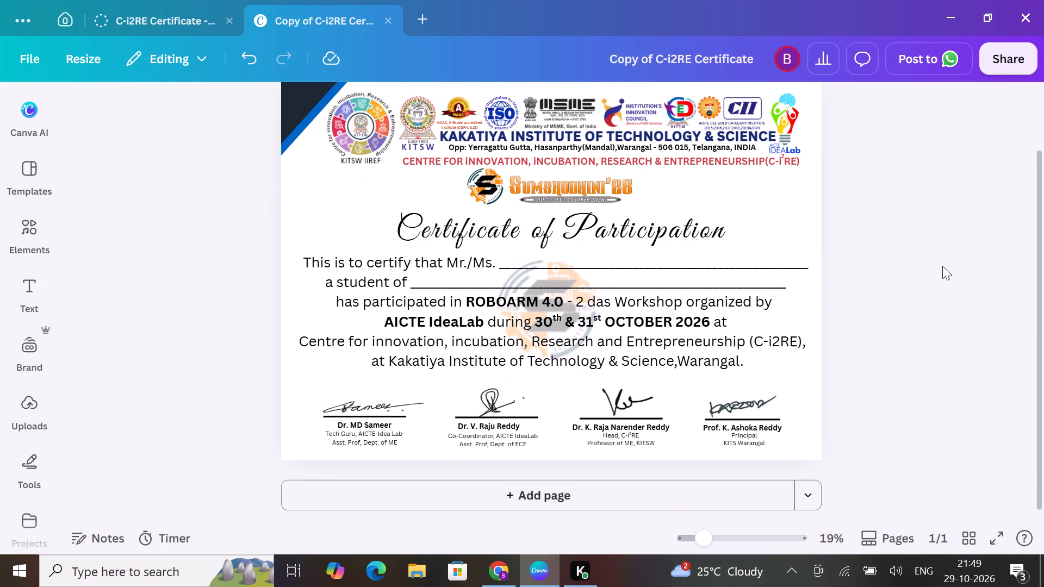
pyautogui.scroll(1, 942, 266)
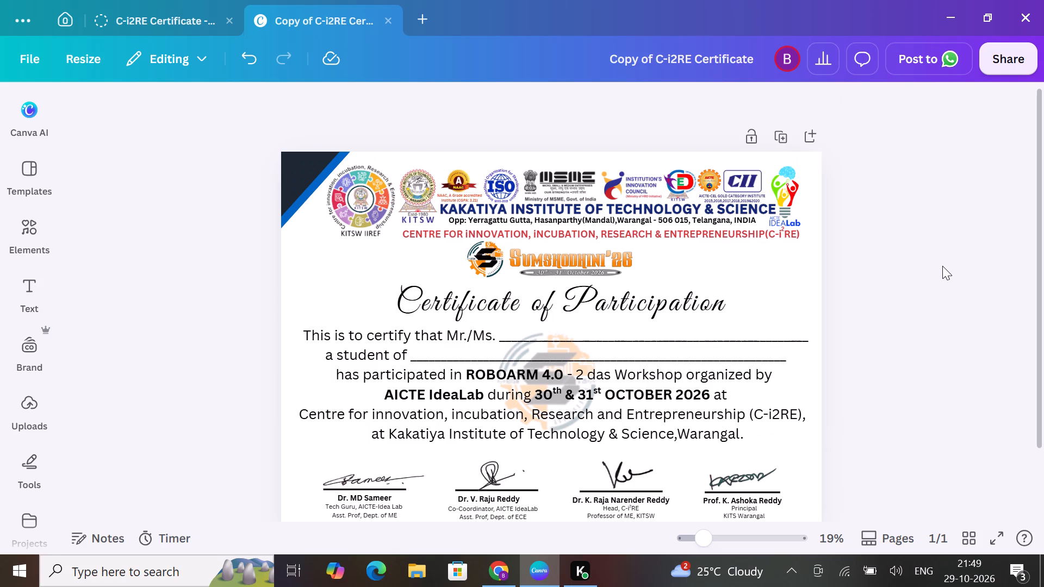